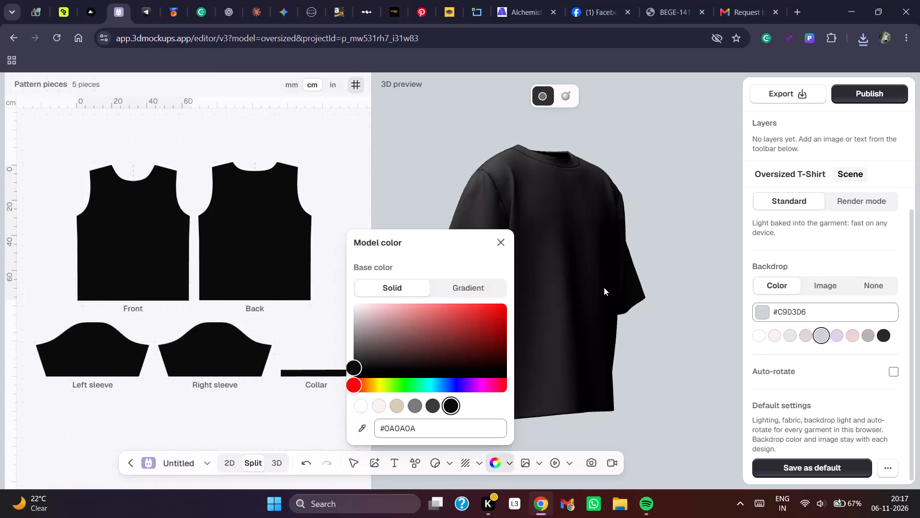
Upload the white image #white#wallpaperforyourphone_ from Downloads and place it on the shirt's front piece.
click(606, 287)
drag(602, 292, 563, 300)
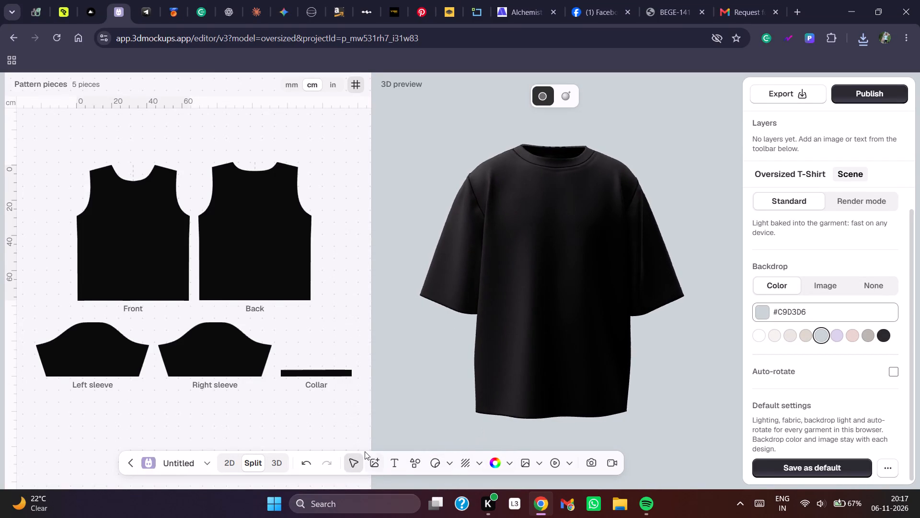
click(371, 465)
click(361, 383)
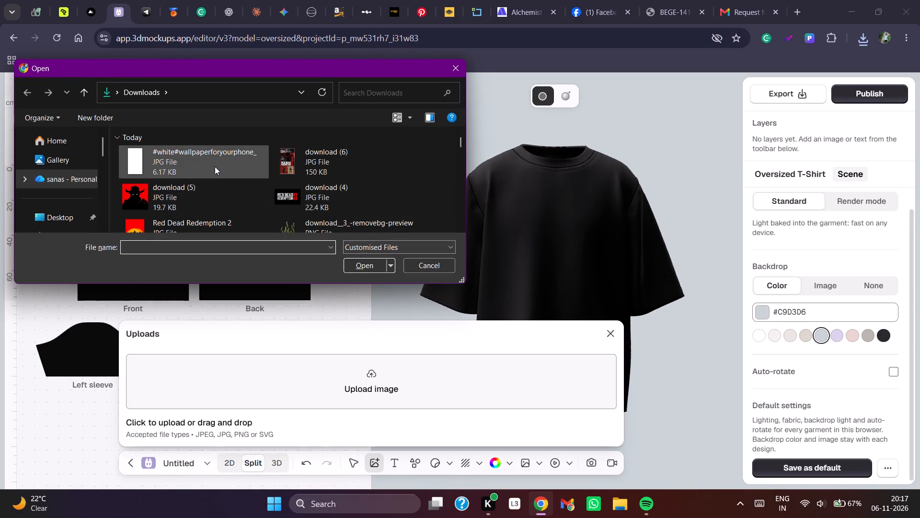
click(215, 166)
drag(362, 261, 362, 267)
click(613, 333)
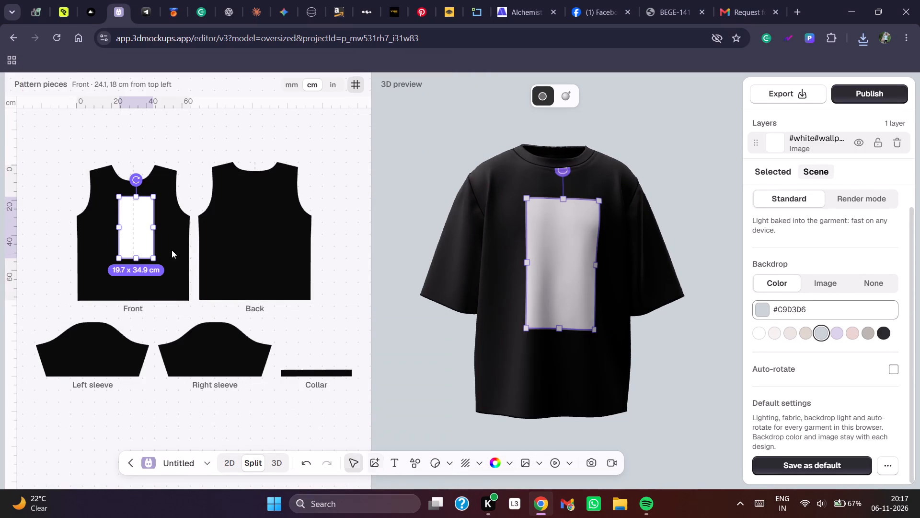
Move the white image from the front piece onto the centre of the left sleeve, about 7.6 cm from its top.
drag(138, 237, 136, 290)
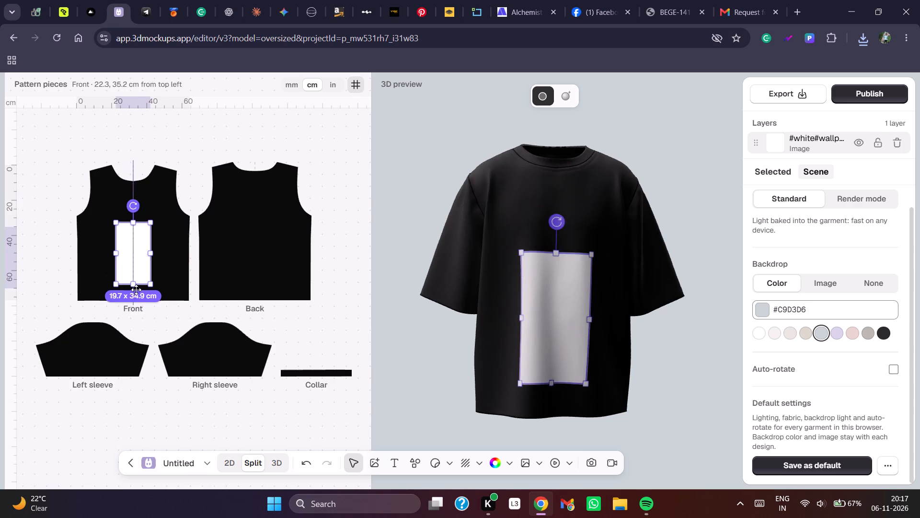
drag(136, 290, 97, 390)
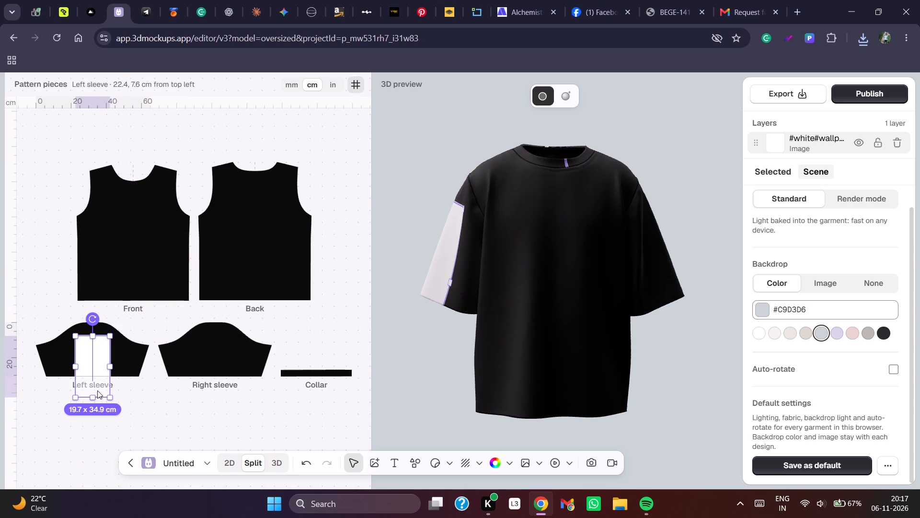
drag(97, 390, 96, 393)
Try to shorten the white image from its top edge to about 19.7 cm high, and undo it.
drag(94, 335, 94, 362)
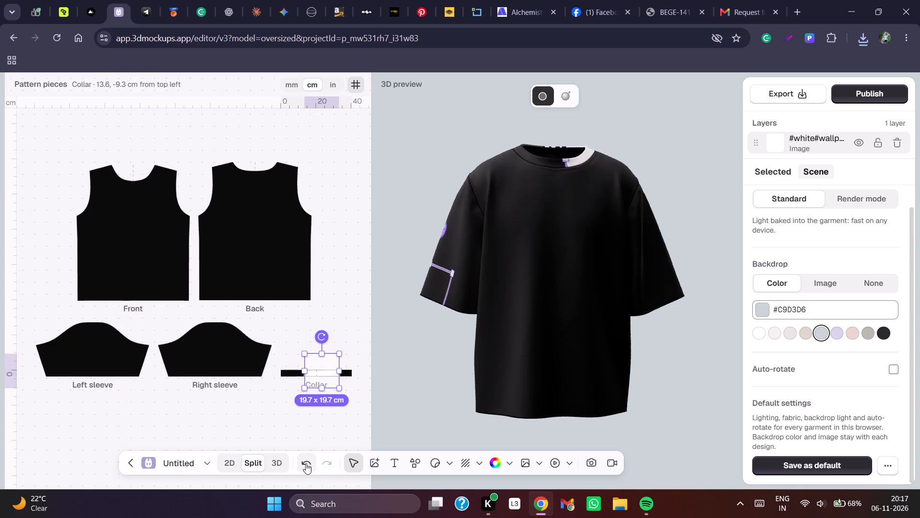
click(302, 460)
Resize the white image on the left sleeve into a wide band of about 58.4 × 12.3 cm.
drag(108, 367, 141, 375)
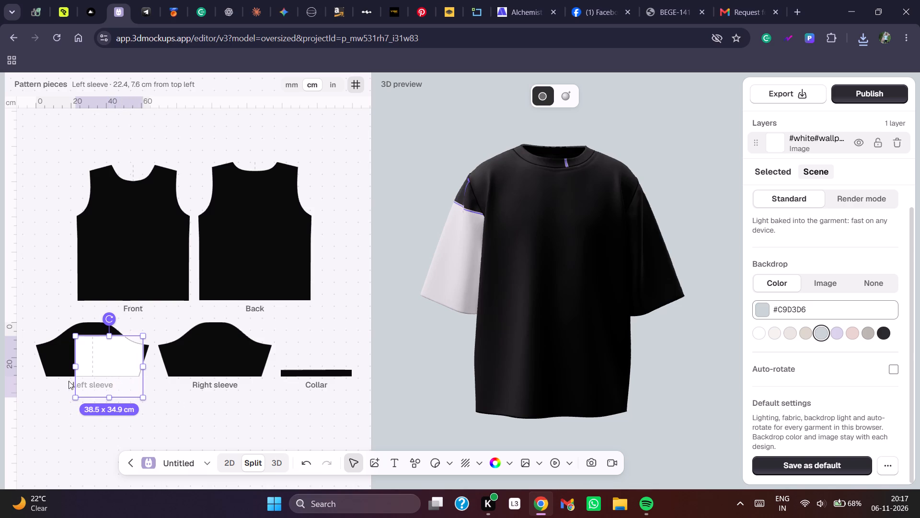
drag(77, 369, 42, 369)
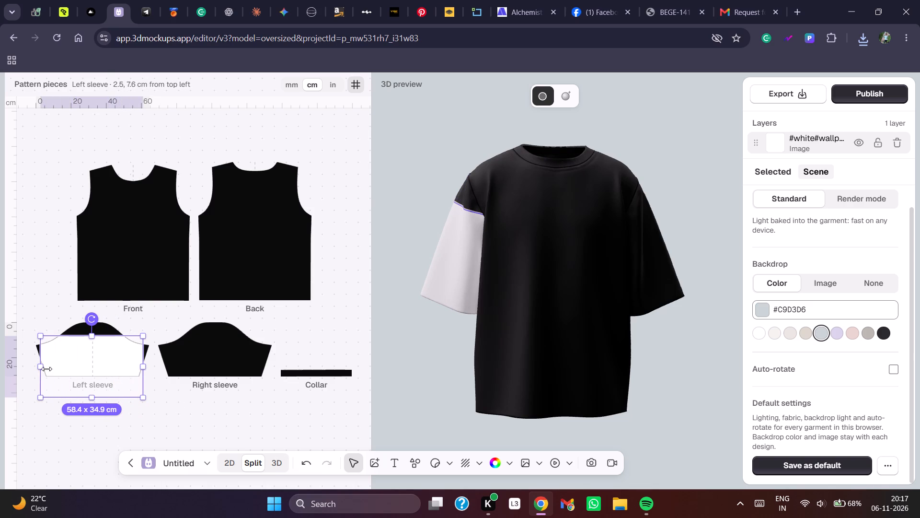
drag(93, 337, 93, 363)
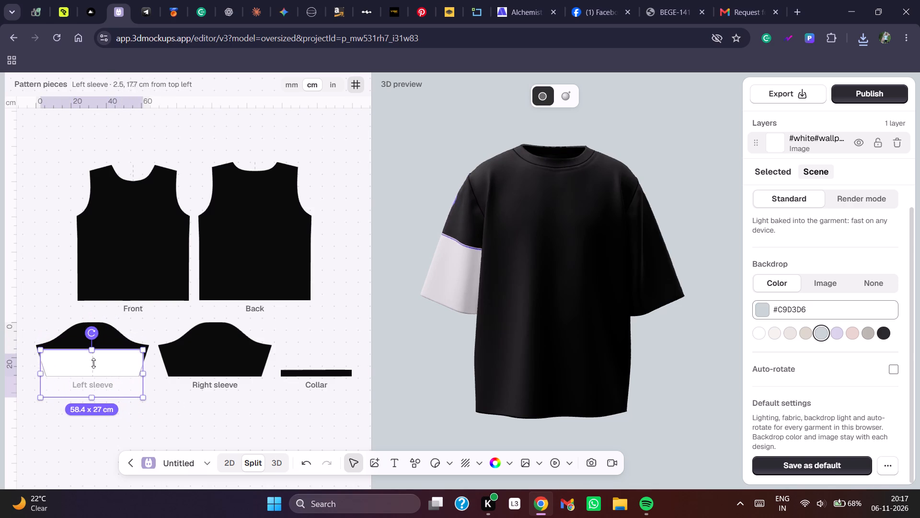
drag(93, 363, 93, 368)
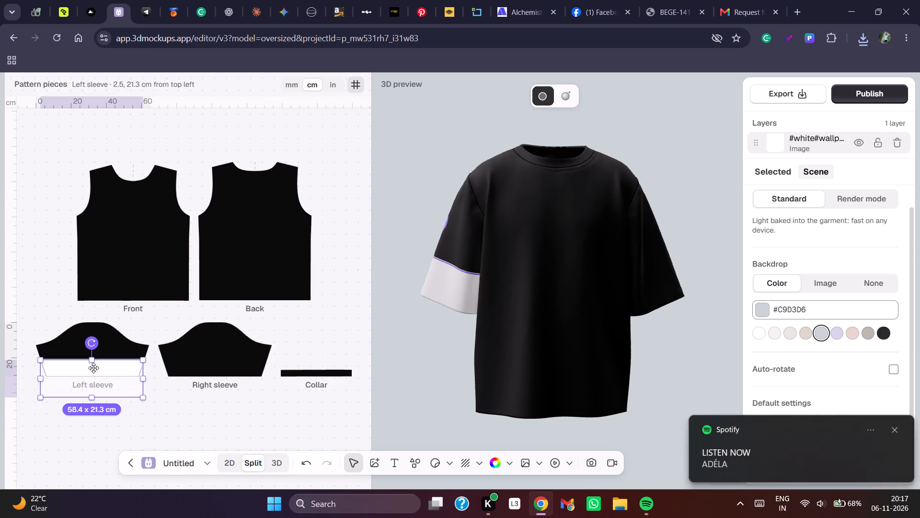
drag(93, 368, 94, 367)
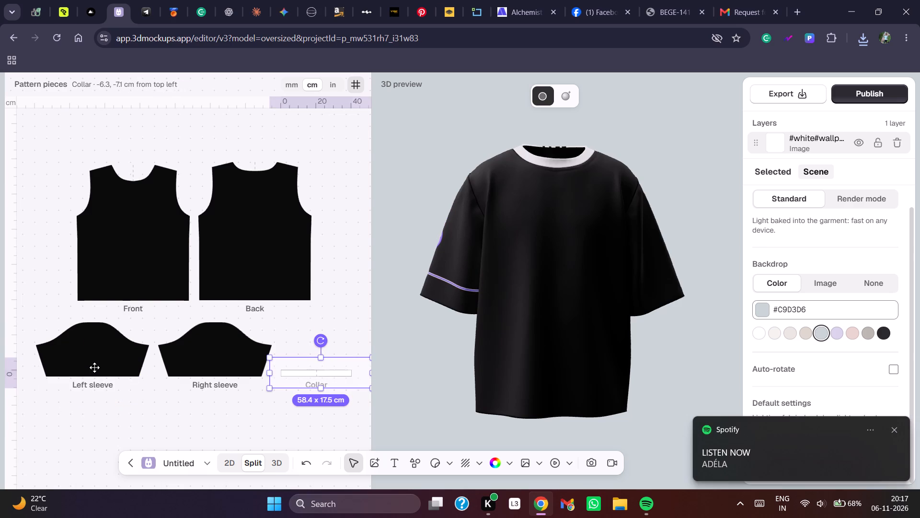
drag(94, 367, 94, 363)
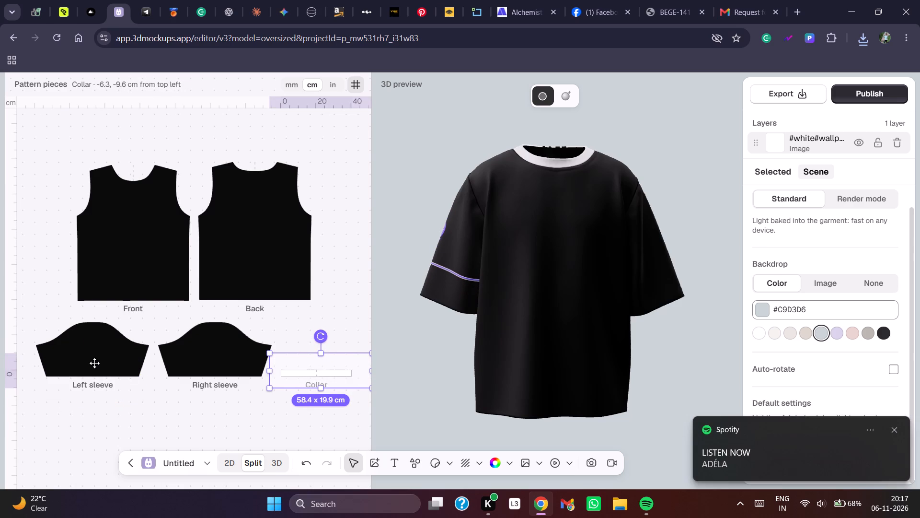
drag(94, 363, 94, 358)
drag(93, 396, 93, 390)
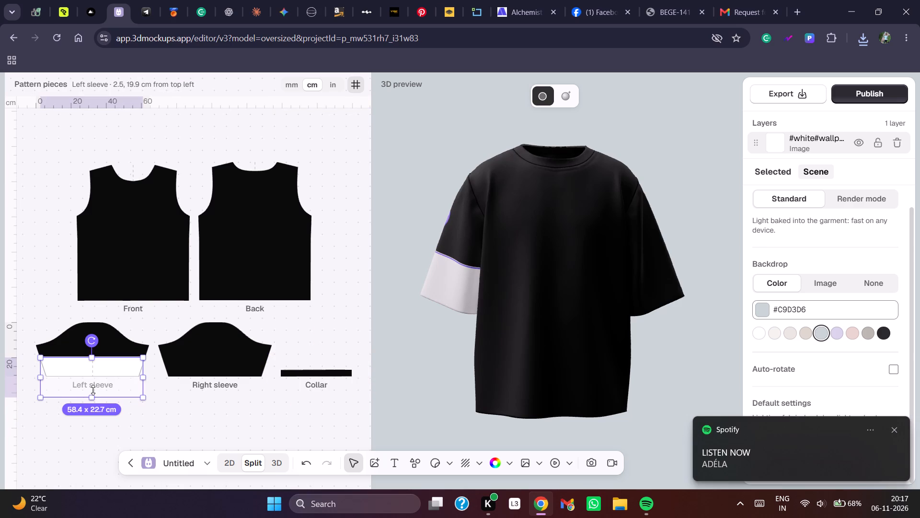
drag(93, 390, 93, 378)
Move the white band down towards the left sleeve's hem, to about 3.1, 25.4 cm from the sleeve's top left.
click(94, 366)
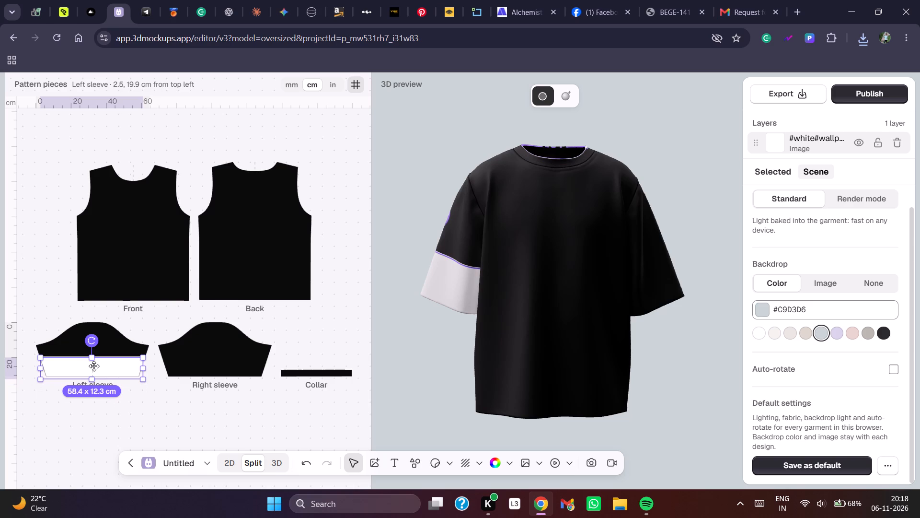
key(Down)
key(Down)
key(Down)
key(Down)
key(Down)
key(Down)
key(Down)
key(Down)
key(Down)
key(Down)
key(Down)
key(Down)
key(Down)
key(Down)
key(Down)
key(Down)
key(Down)
key(Down)
key(Down)
key(Down)
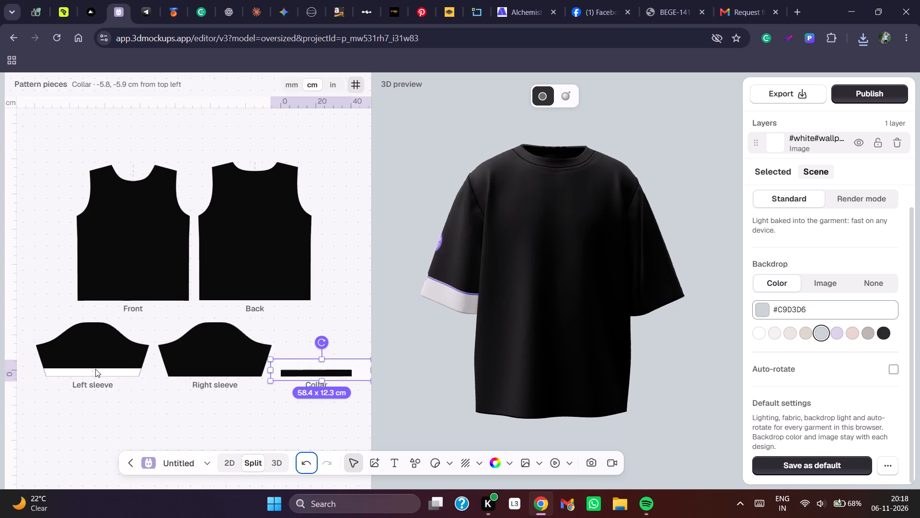
key(Up)
key(Up)
key(Up)
key(Up)
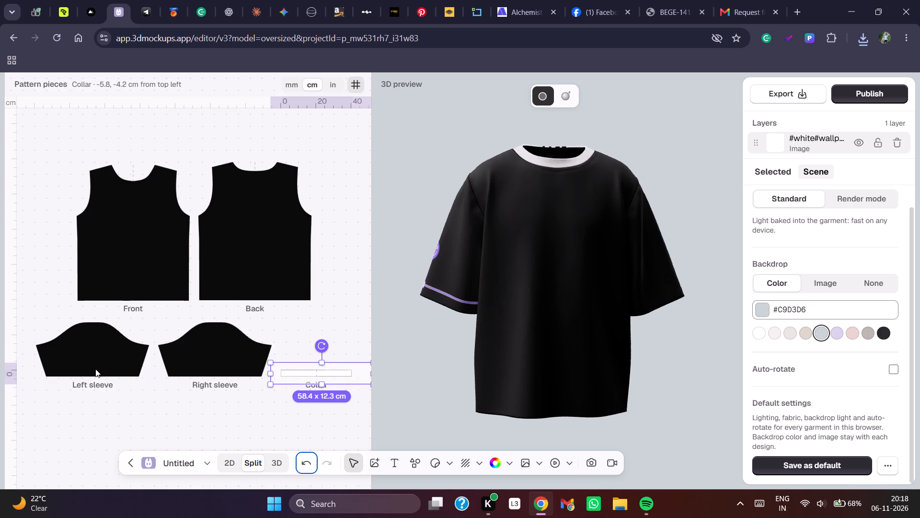
key(Up)
key(Up)
key(Up)
key(Up)
key(Up)
key(Up)
key(Up)
key(Up)
key(Up)
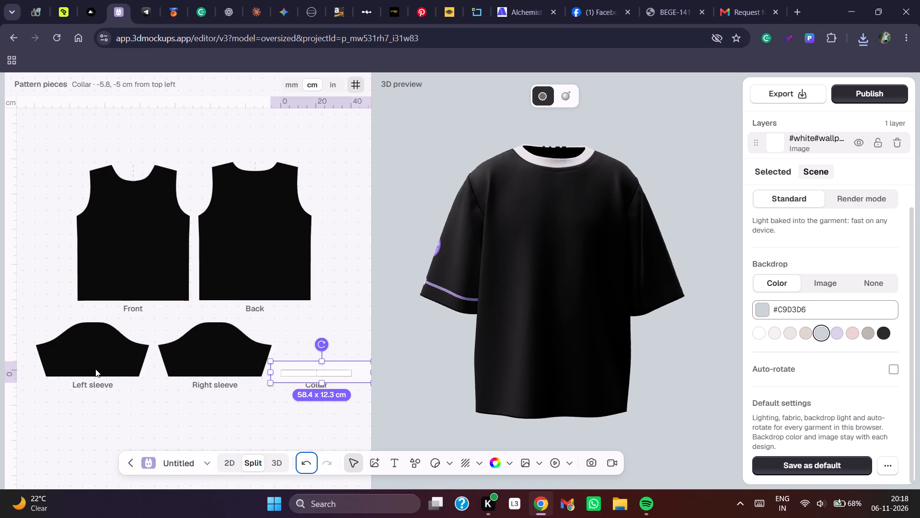
key(Up)
key(Up)
key(Up)
key(Up)
key(Up)
key(Up)
key(Up)
key(Up)
key(Up)
key(Up)
key(Up)
key(Up)
key(Up)
key(Up)
key(Up)
key(Up)
key(Up)
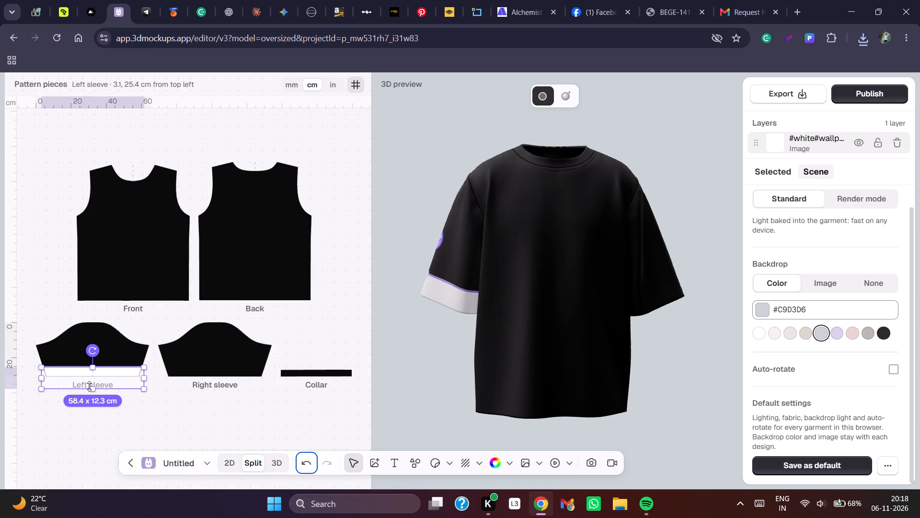
Trim the white band from its lower edge to about 6 cm high.
drag(92, 389, 92, 383)
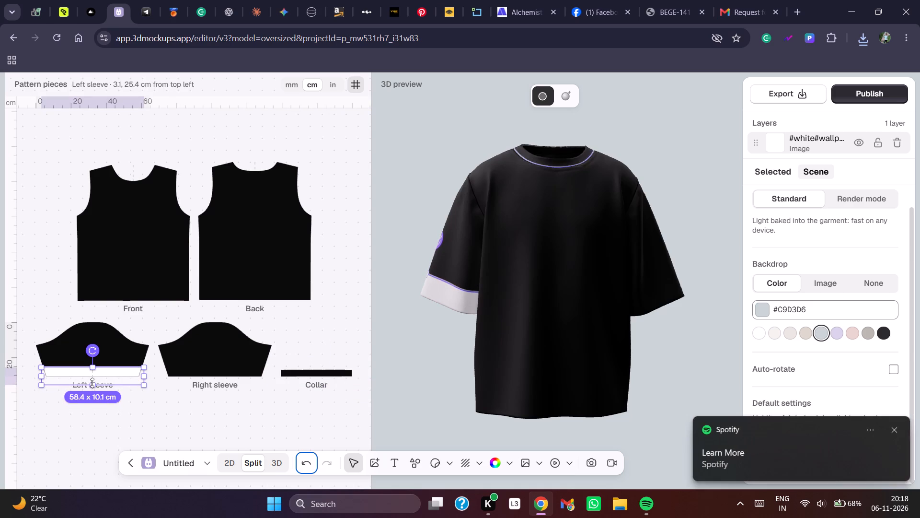
drag(92, 383, 92, 378)
drag(440, 370, 520, 357)
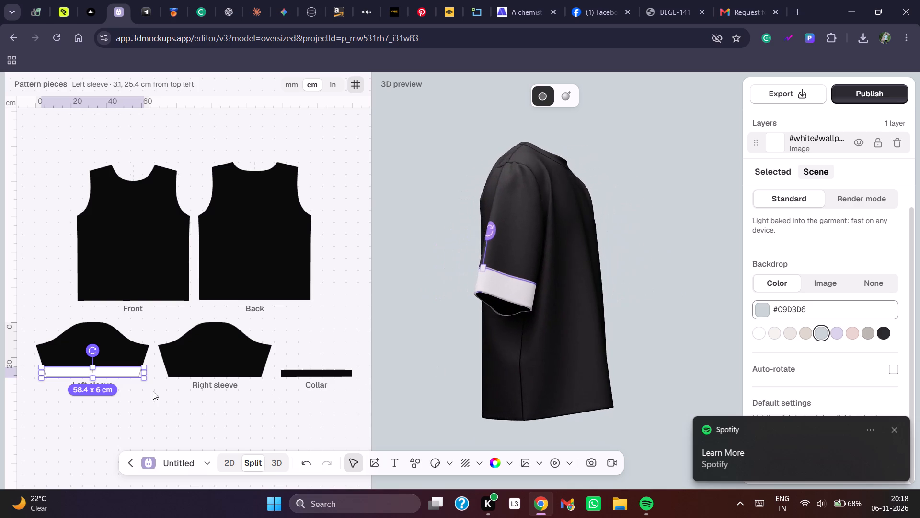
click(148, 404)
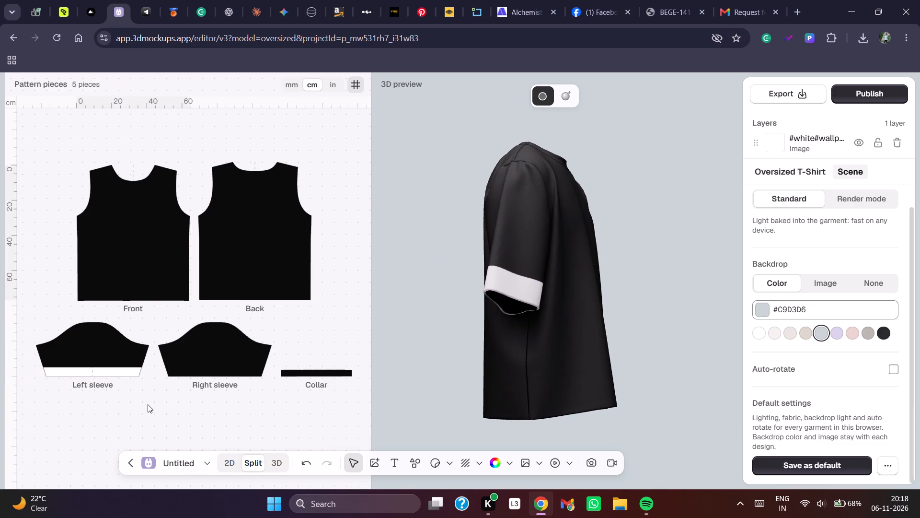
Lower the white band on the left sleeve to about 28.8 cm from the top, leaving a narrow hem stripe.
click(521, 284)
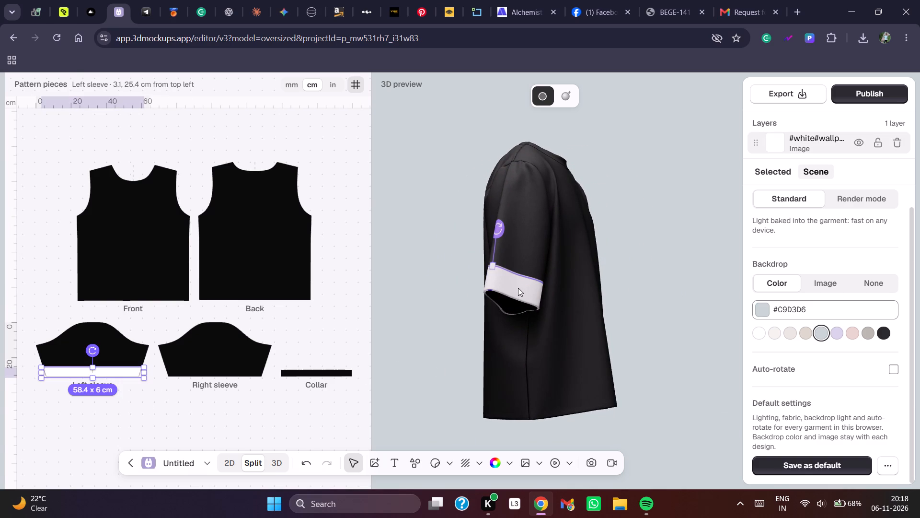
key(Down)
key(Down)
key(Down)
key(Down)
key(Down)
key(Down)
key(Down)
key(Down)
key(Down)
key(Down)
key(Down)
key(Down)
key(Down)
key(Down)
key(Down)
key(Down)
key(Down)
key(Down)
key(Down)
key(Down)
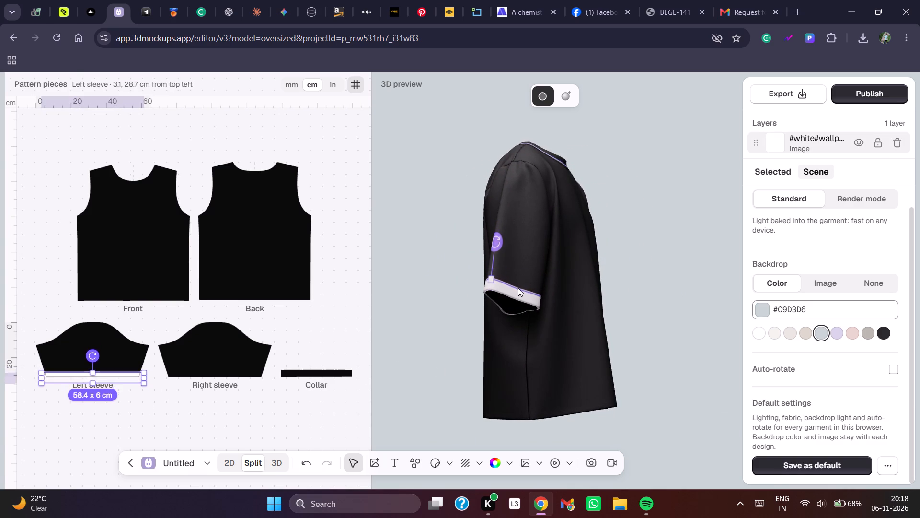
key(Up)
key(Up)
key(Up)
key(Up)
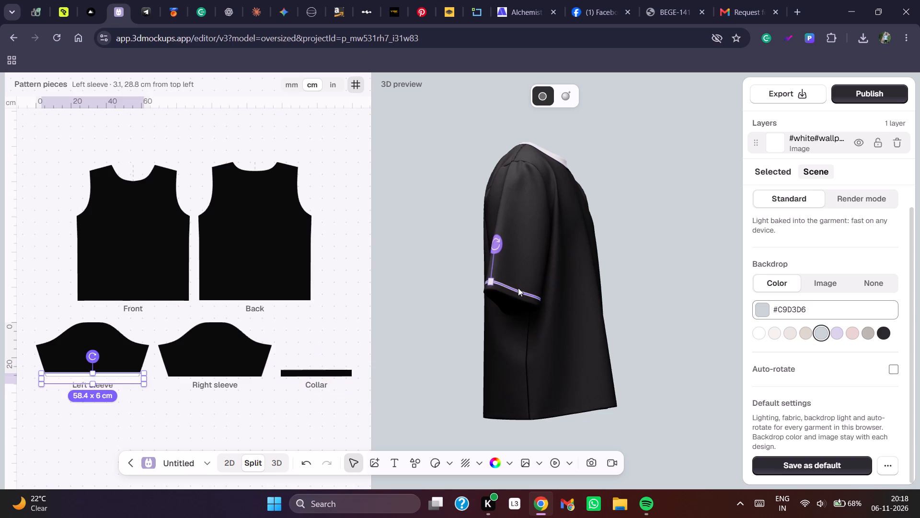
drag(570, 326, 533, 342)
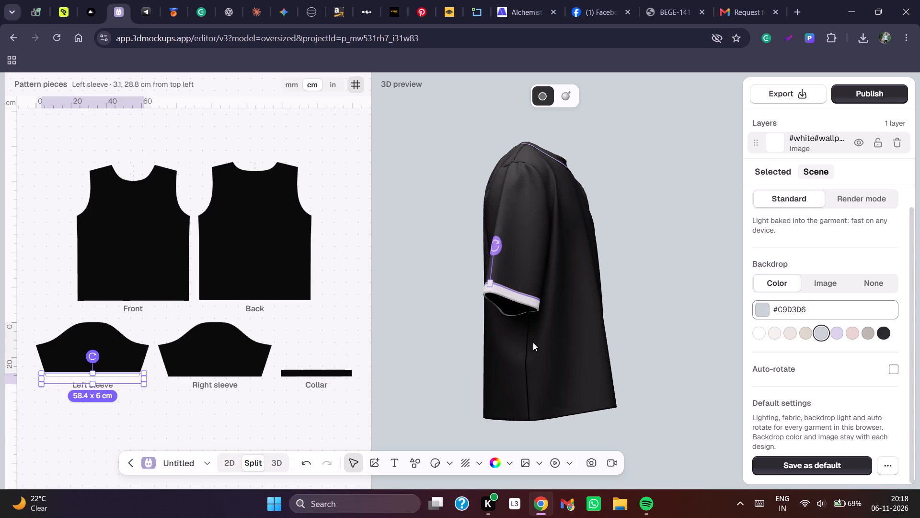
drag(533, 342, 495, 347)
click(539, 339)
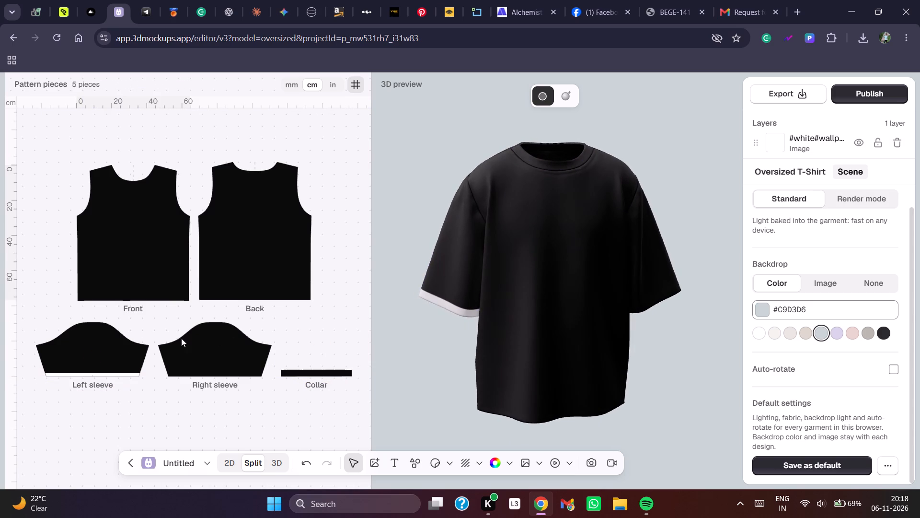
Trim the left sleeve's white hem band from its lower edge to about 2.8 cm high.
click(92, 372)
click(92, 375)
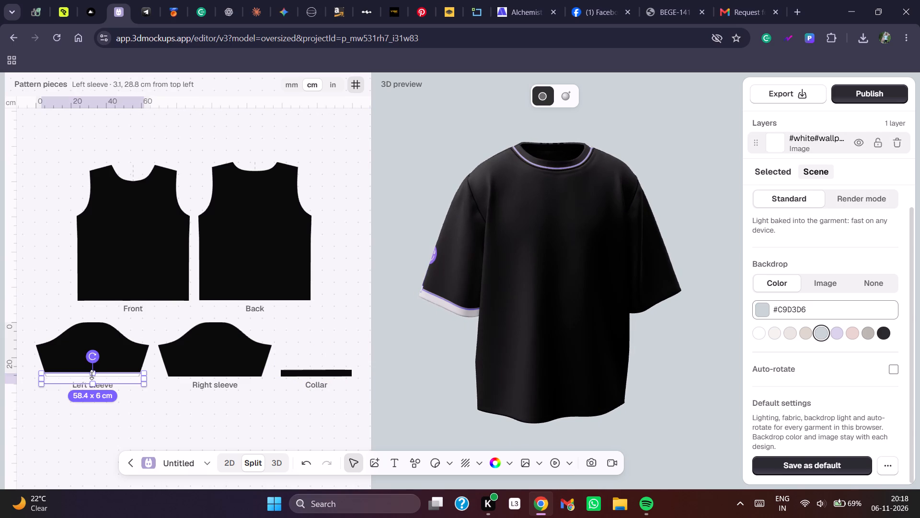
drag(92, 385, 94, 381)
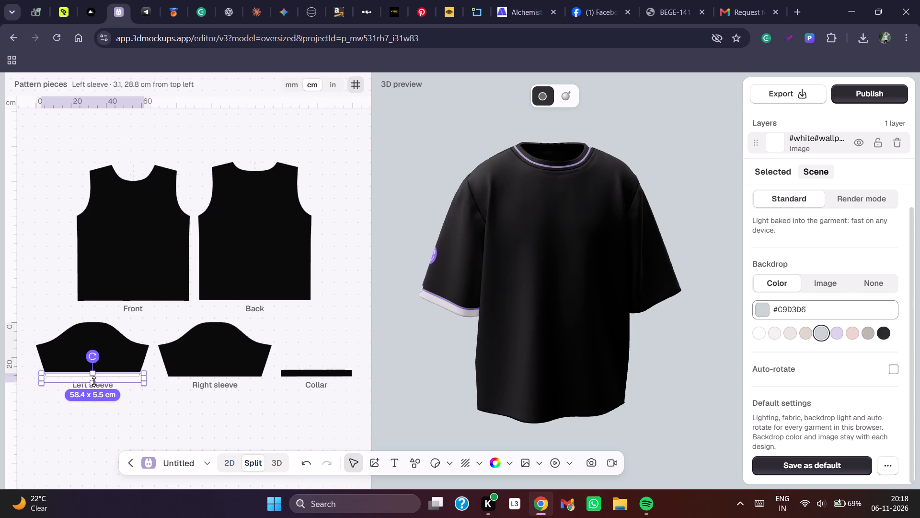
drag(94, 381, 94, 379)
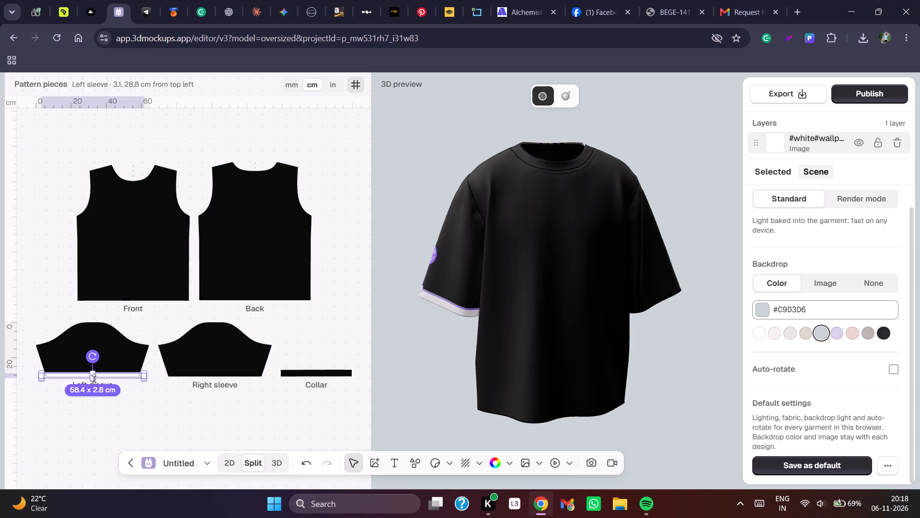
click(94, 379)
click(103, 393)
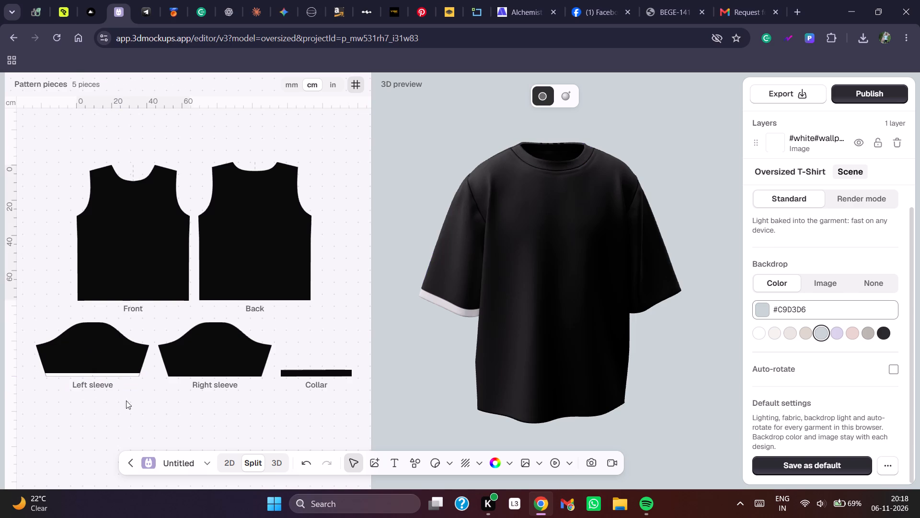
Select the left sleeve's white band and examine its graphic, position and size properties.
drag(433, 367, 398, 362)
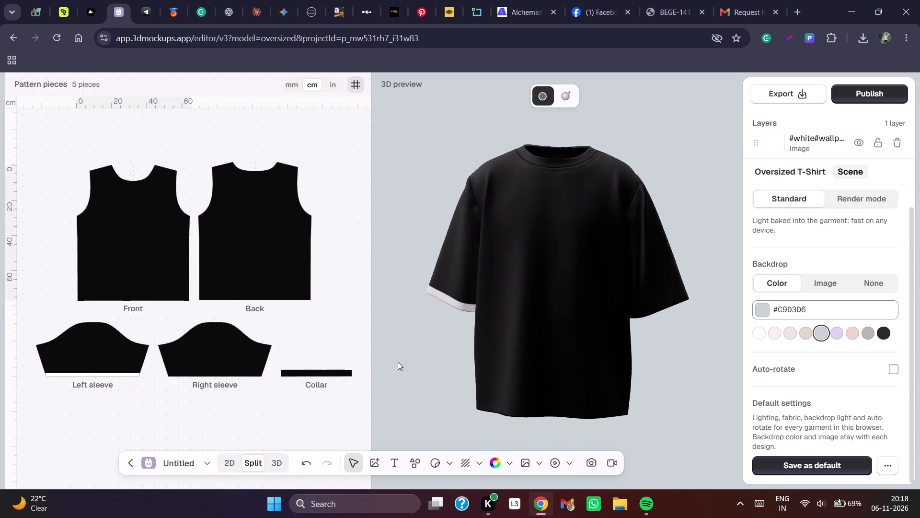
drag(398, 362, 463, 365)
click(113, 376)
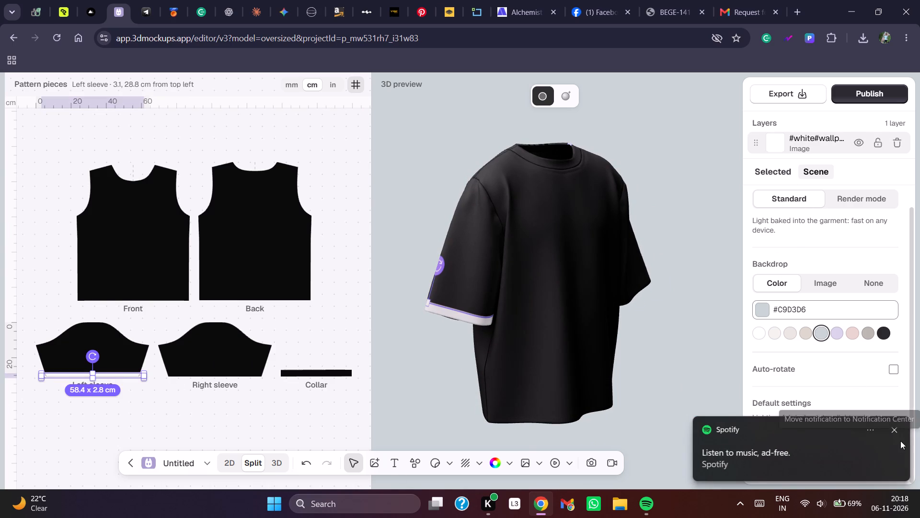
click(900, 441)
click(788, 169)
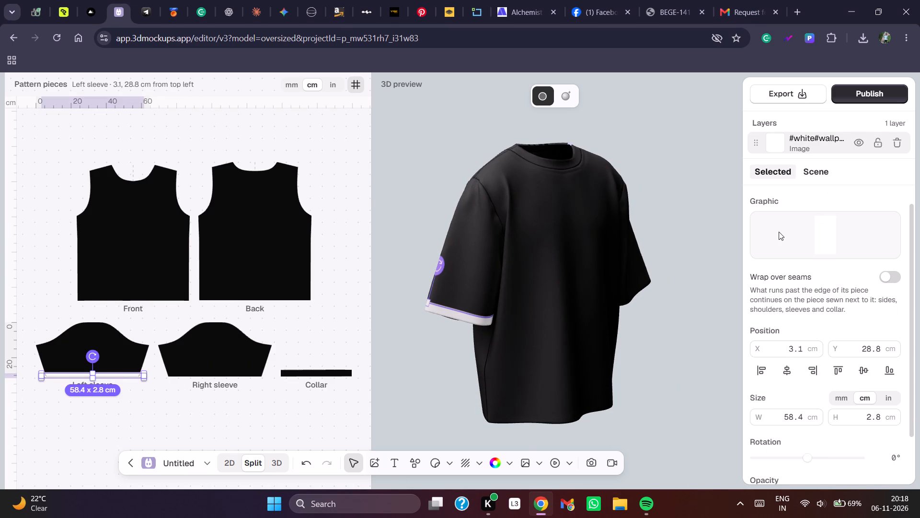
click(784, 142)
scroll(771, 313, down, 3)
scroll(797, 313, up, 2)
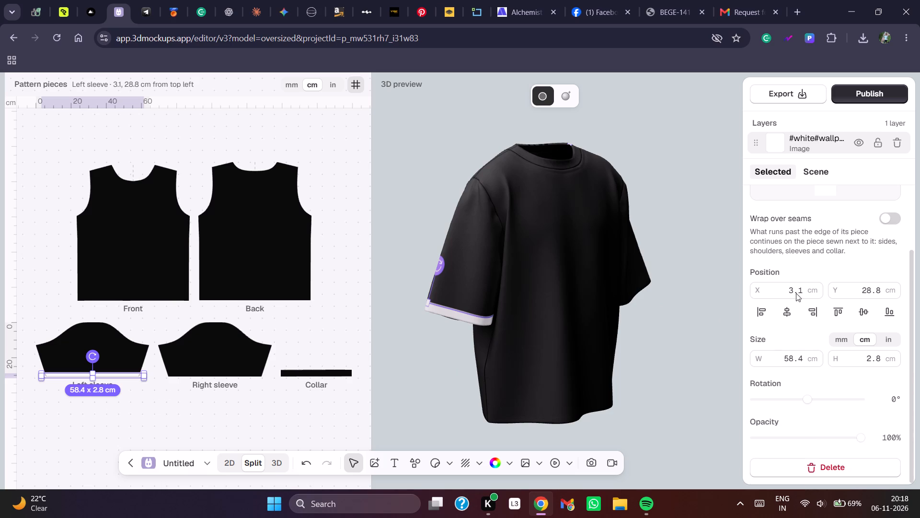
Duplicate the left sleeve's white hem band and move the copy toward the right sleeve, to about X 23.4 cm, Y 29.3 cm.
scroll(794, 281, up, 2)
click(760, 201)
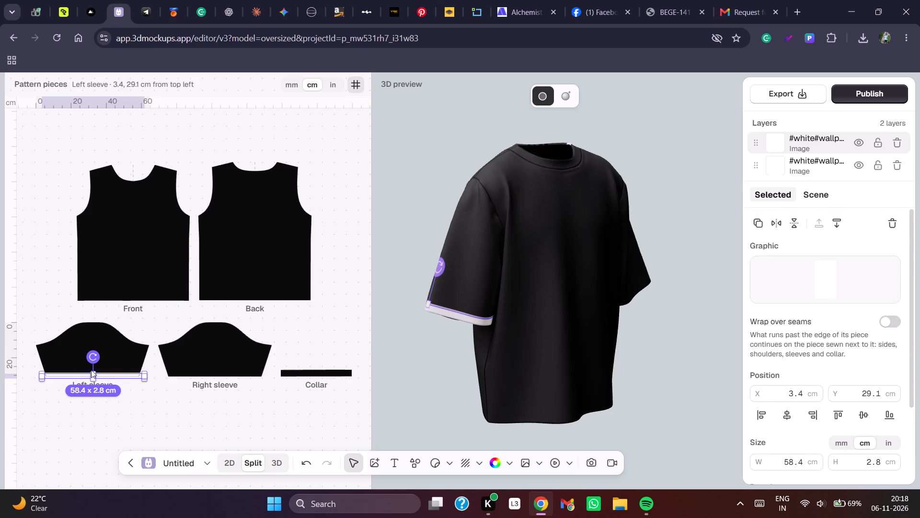
drag(114, 377, 175, 378)
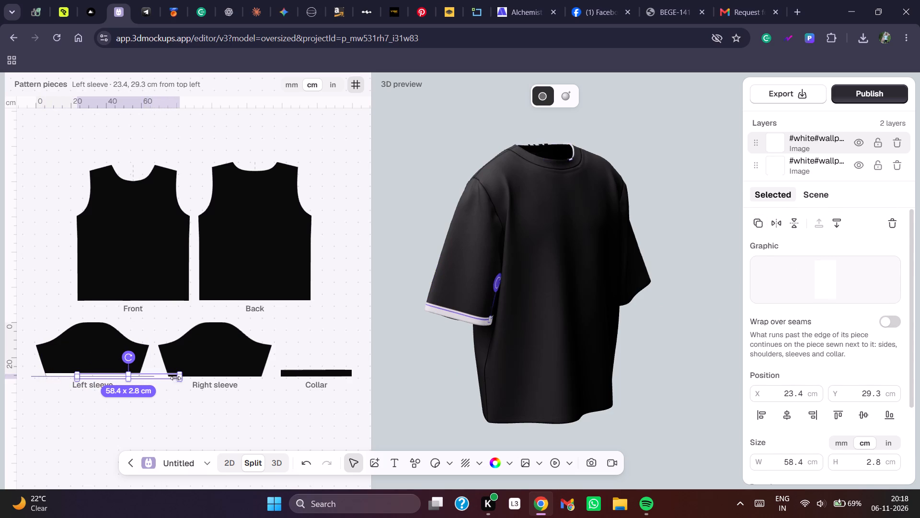
drag(175, 378, 224, 380)
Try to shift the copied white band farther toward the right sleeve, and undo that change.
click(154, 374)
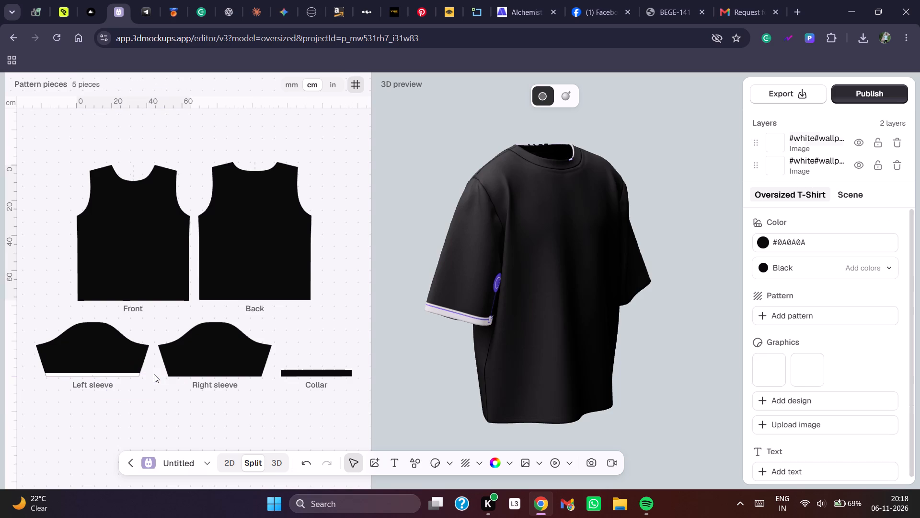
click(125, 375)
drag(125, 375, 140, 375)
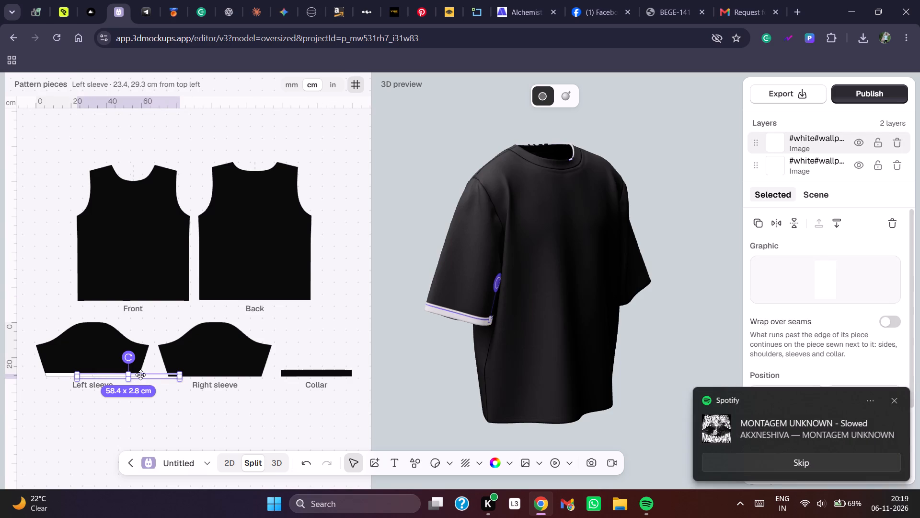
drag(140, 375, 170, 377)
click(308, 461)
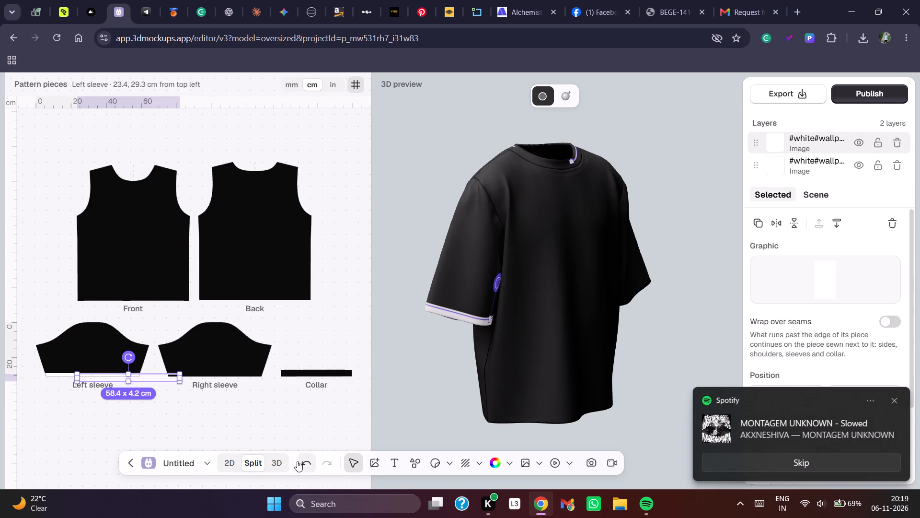
Move the copied white band across onto the right sleeve's hem, at about X 3.3 cm, Y 29.3 cm.
click(132, 377)
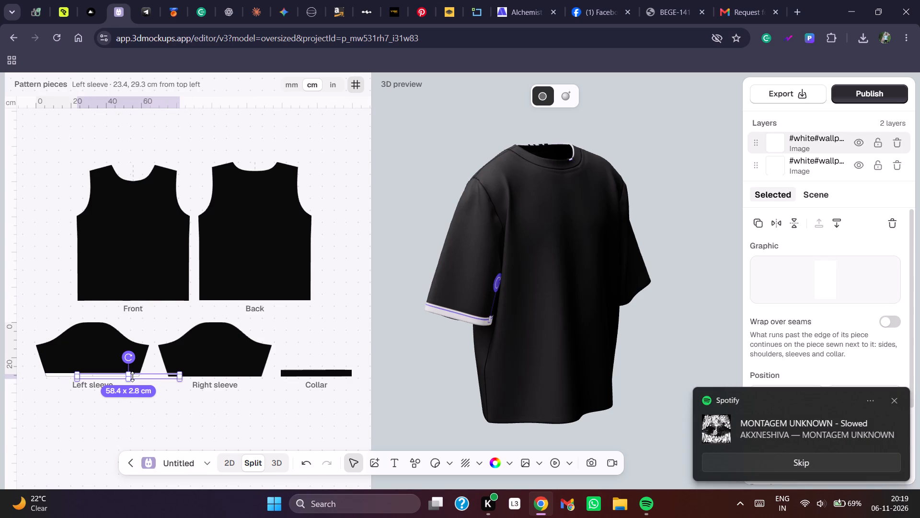
key(Right)
key(Right)
key(Right)
key(Right)
key(Right)
key(Right)
key(Right)
key(Right)
key(Right)
key(Right)
key(Right)
key(Right)
key(Right)
key(Right)
key(Right)
key(Right)
key(Right)
key(Right)
key(Right)
key(Right)
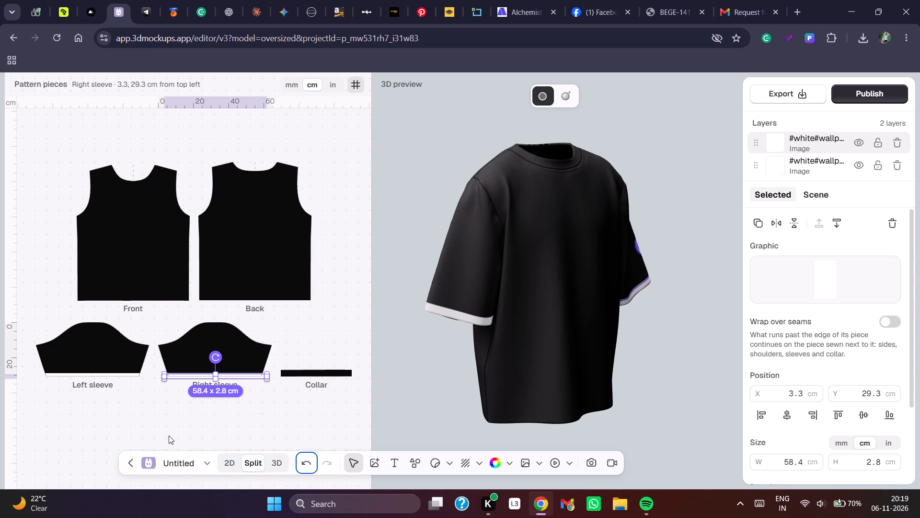
Lower the right sleeve's white band to 29.8 cm from the top to narrow its hem stripe.
click(524, 393)
drag(572, 376, 402, 382)
drag(433, 388, 536, 389)
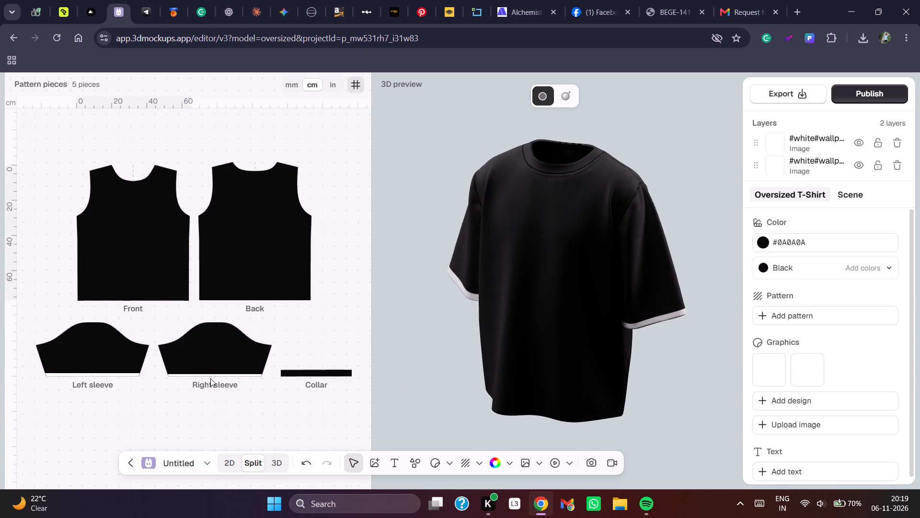
click(210, 374)
click(230, 371)
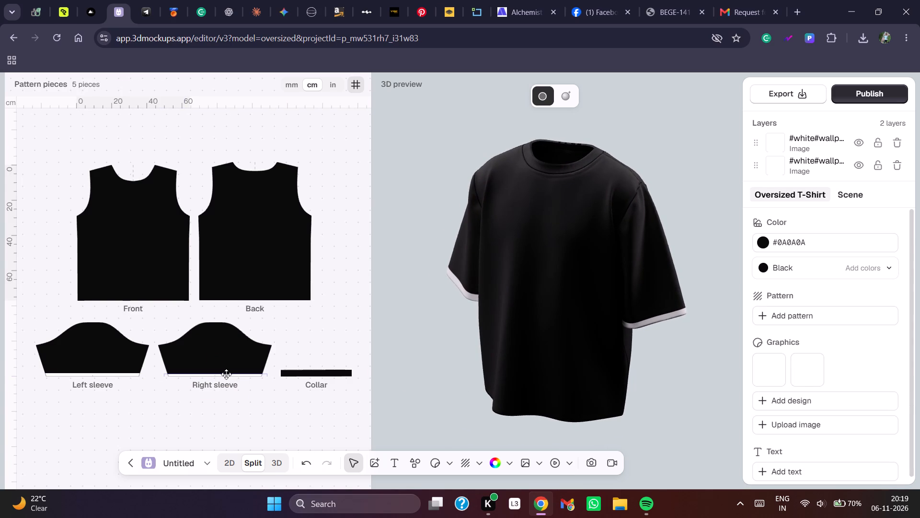
click(226, 374)
key(Down)
key(Down)
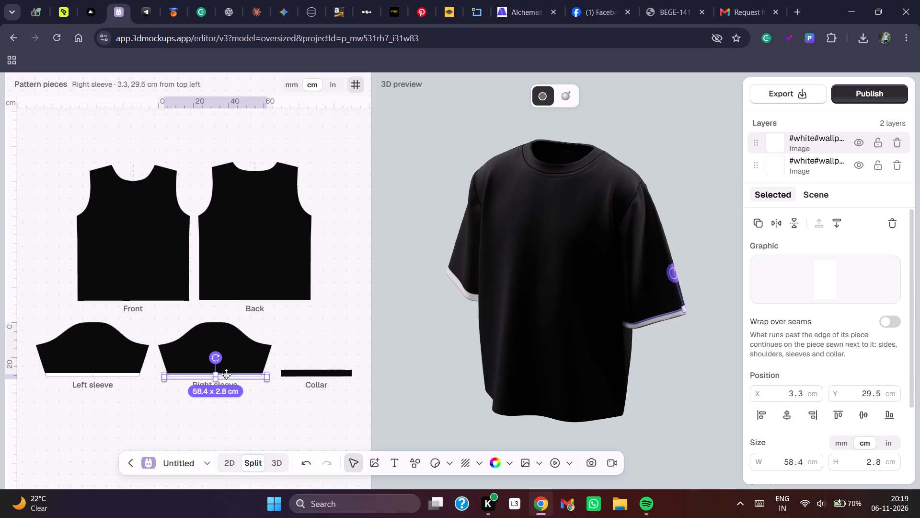
key(Down)
key(Down)
key(Down)
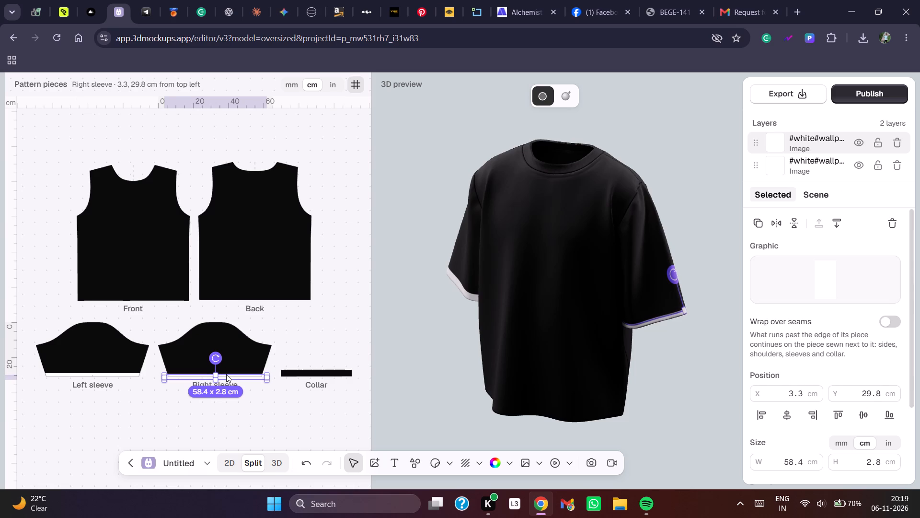
Lower the left sleeve's white band to 29.3 cm from the top to narrow its hem stripe.
click(98, 377)
click(98, 375)
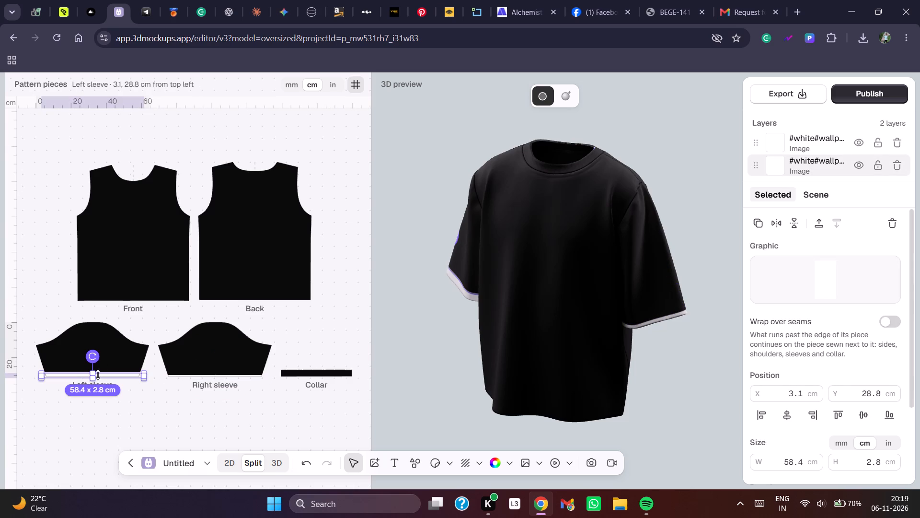
key(Down)
key(Down)
key(Down)
key(Down)
key(Down)
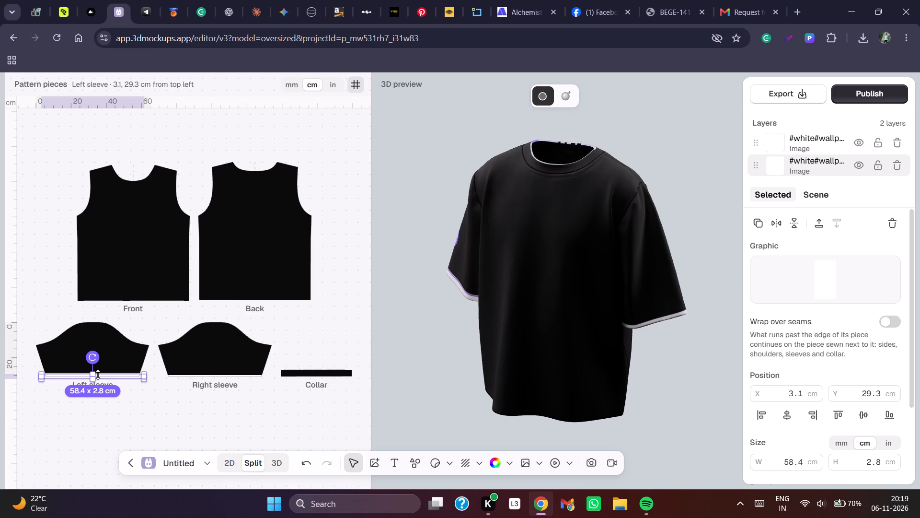
Duplicate the right sleeve's white band and move the copy onto the collar piece, at about X -8.8 cm, Y 0.9 cm.
click(441, 350)
drag(447, 348, 512, 348)
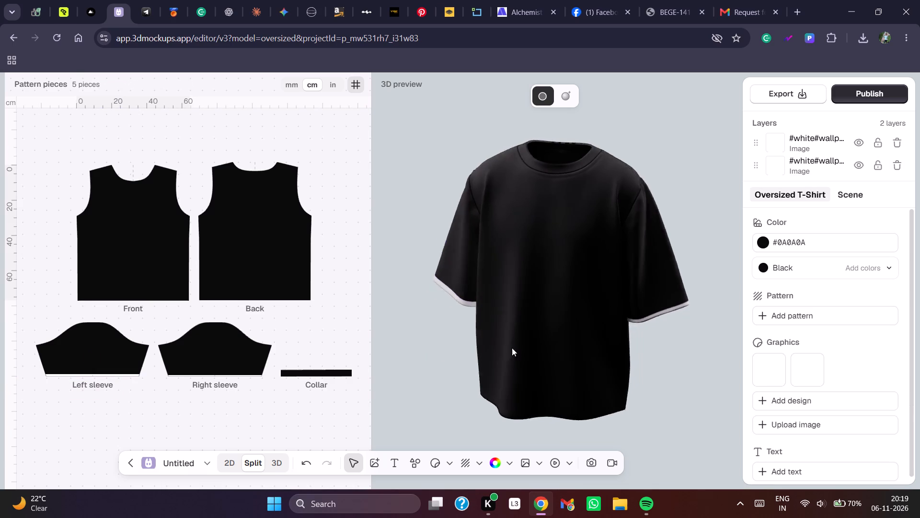
drag(512, 348, 477, 336)
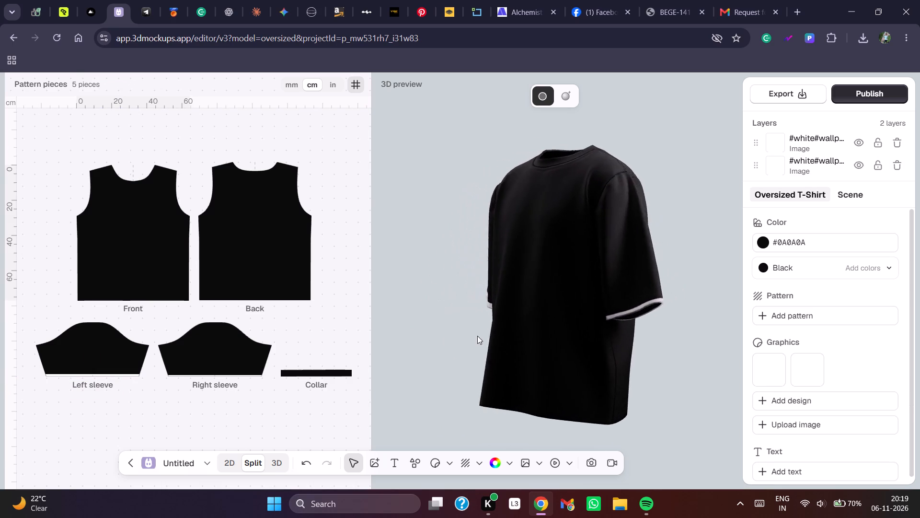
drag(477, 336, 473, 336)
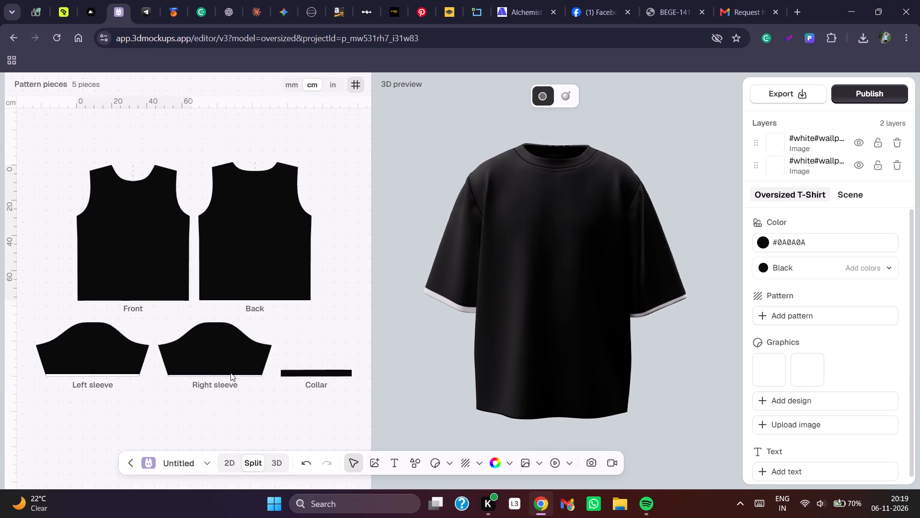
click(230, 373)
click(229, 374)
click(226, 377)
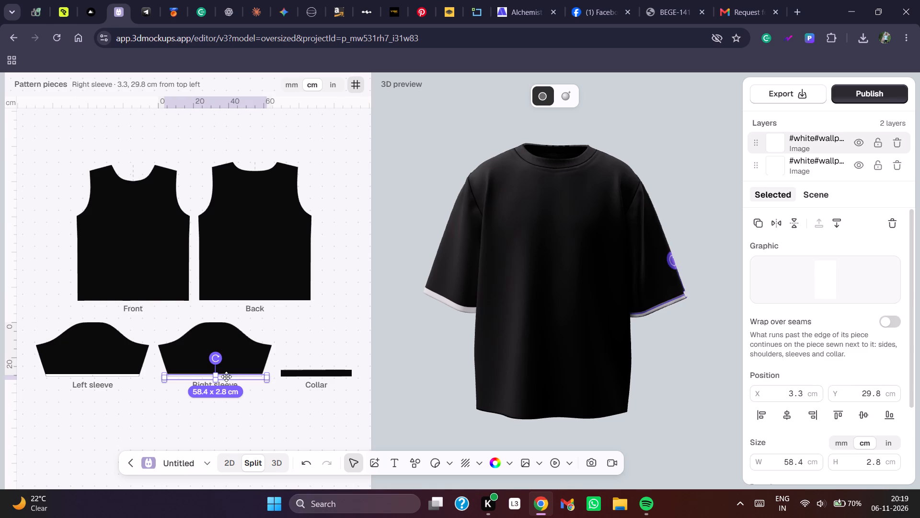
click(761, 218)
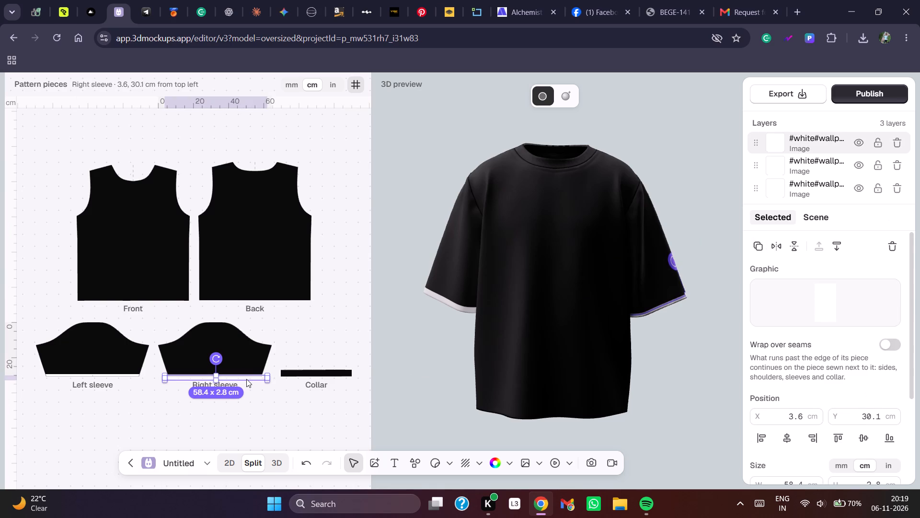
drag(240, 376, 269, 377)
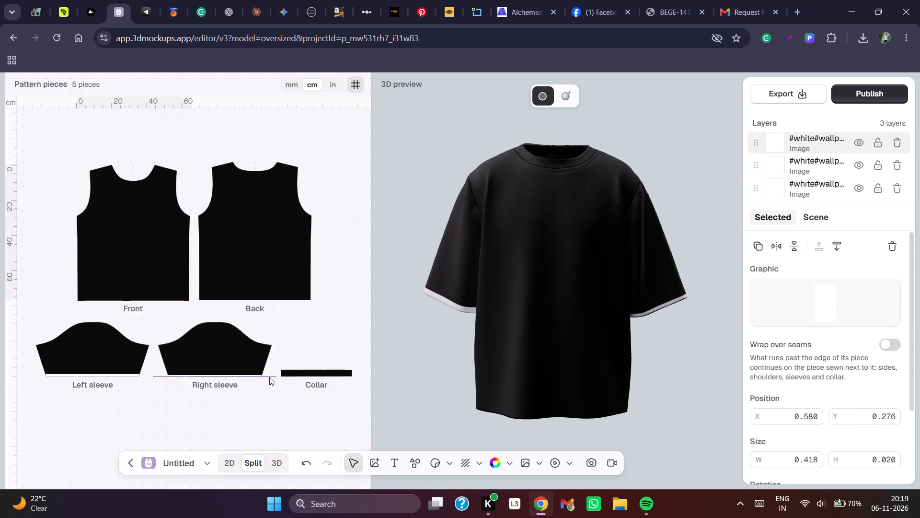
drag(269, 377, 334, 369)
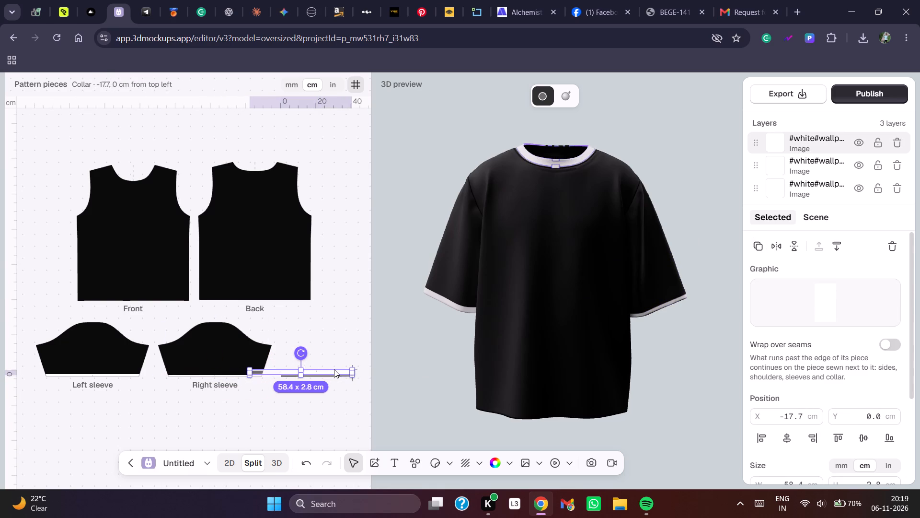
drag(334, 369, 343, 374)
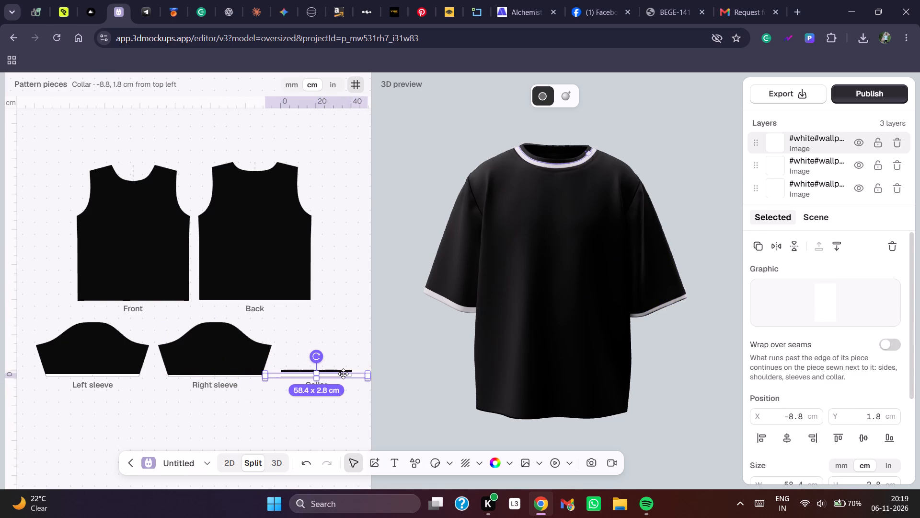
drag(343, 374, 343, 372)
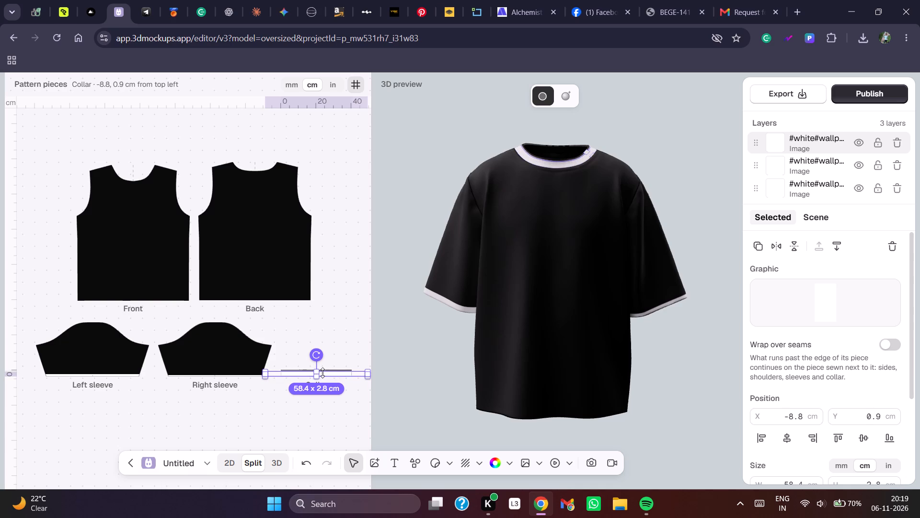
Stretch the collar's white band upward to about 4.7 cm high, starting at about Y -1 cm.
drag(318, 372, 316, 367)
click(316, 369)
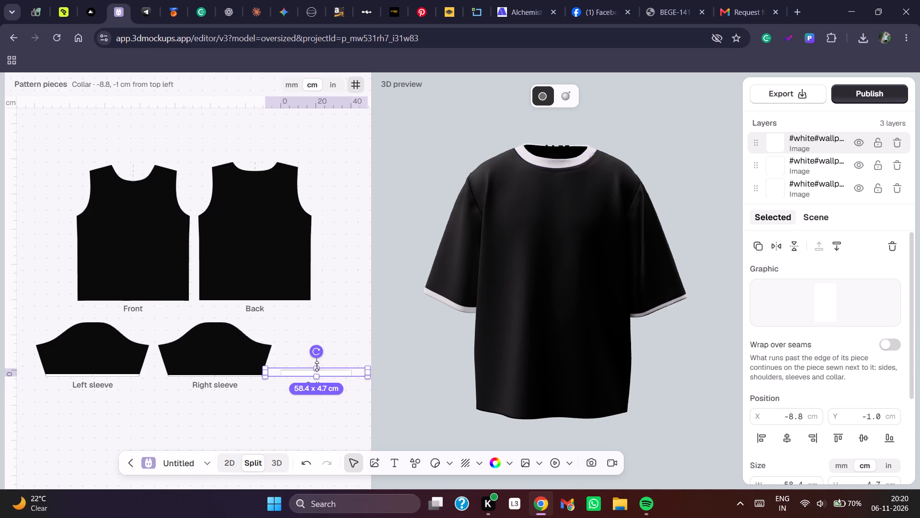
click(335, 349)
Extend the collar's white band upward to about Y -2.9 cm and stretch its lower edge past the collar piece.
drag(540, 304, 339, 359)
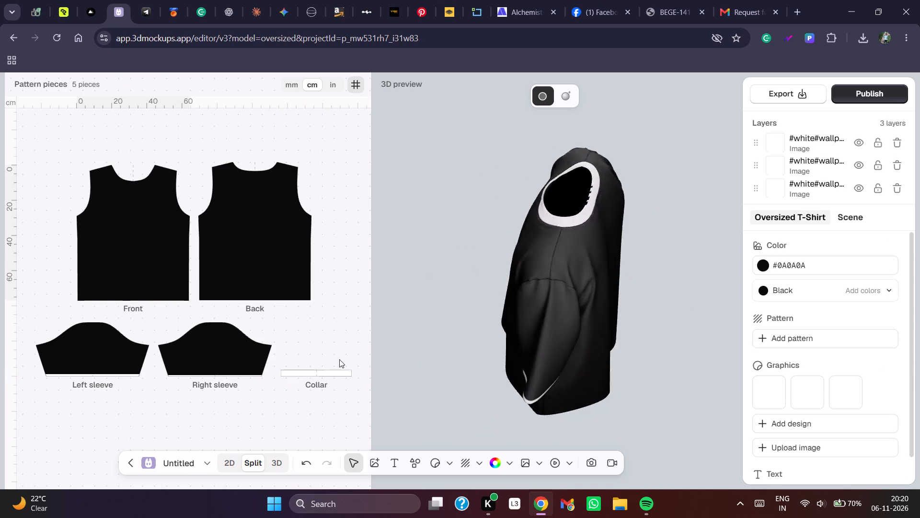
drag(339, 359, 439, 346)
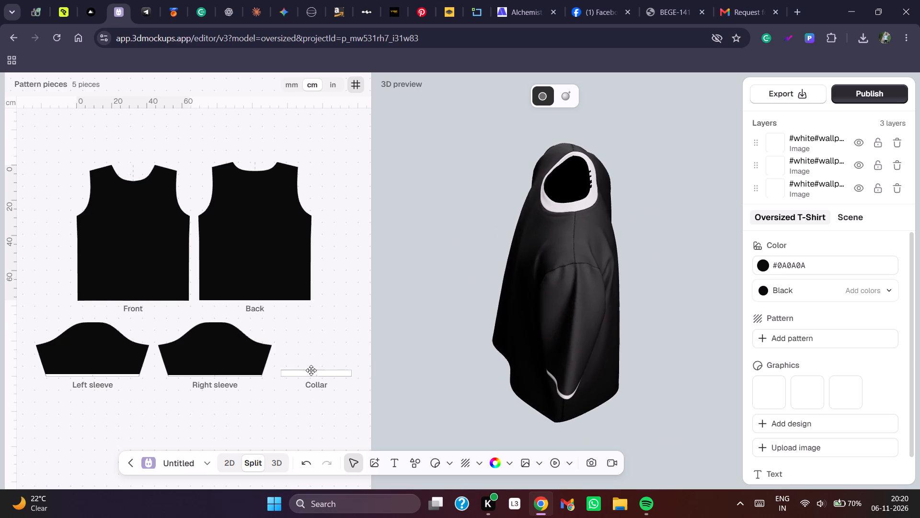
click(316, 373)
click(319, 368)
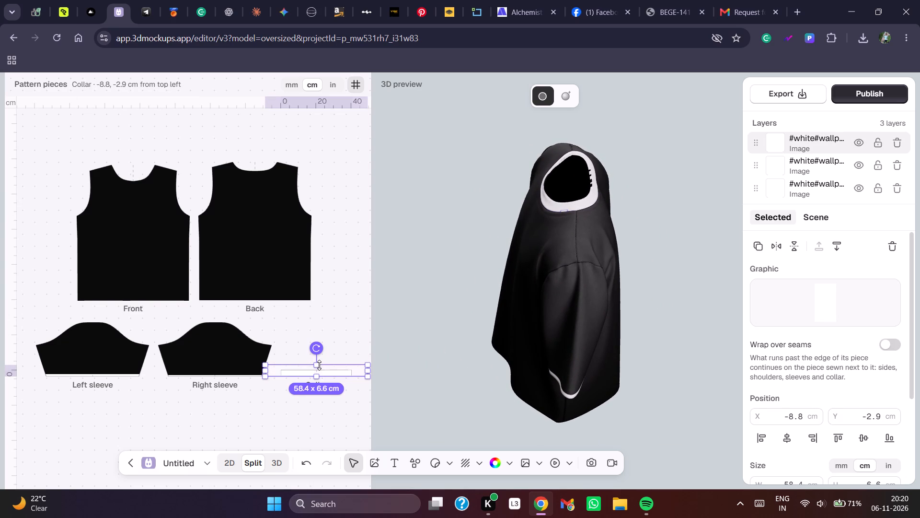
drag(316, 375, 318, 376)
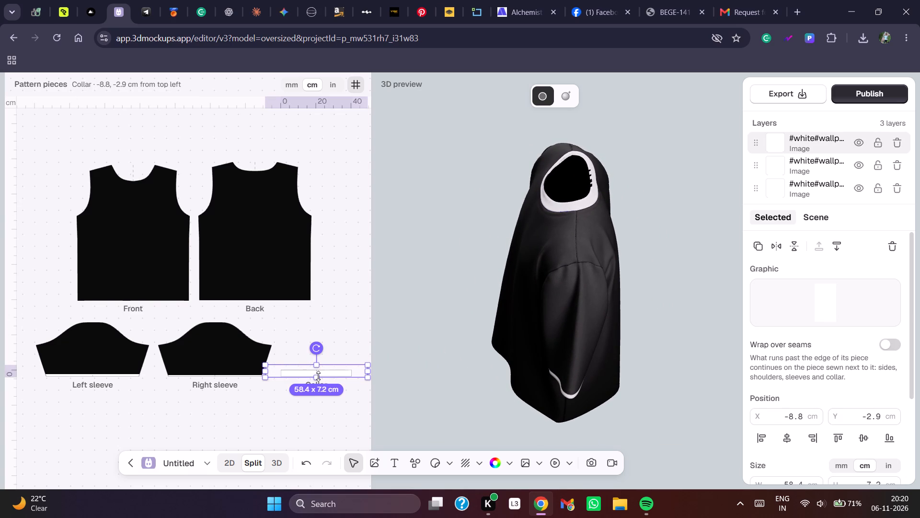
drag(318, 376, 318, 379)
click(267, 411)
Examine the white trim from several angles in the 3D preview and consult the black SPR E-Sports jersey reference on Pinterest.
drag(508, 317, 463, 326)
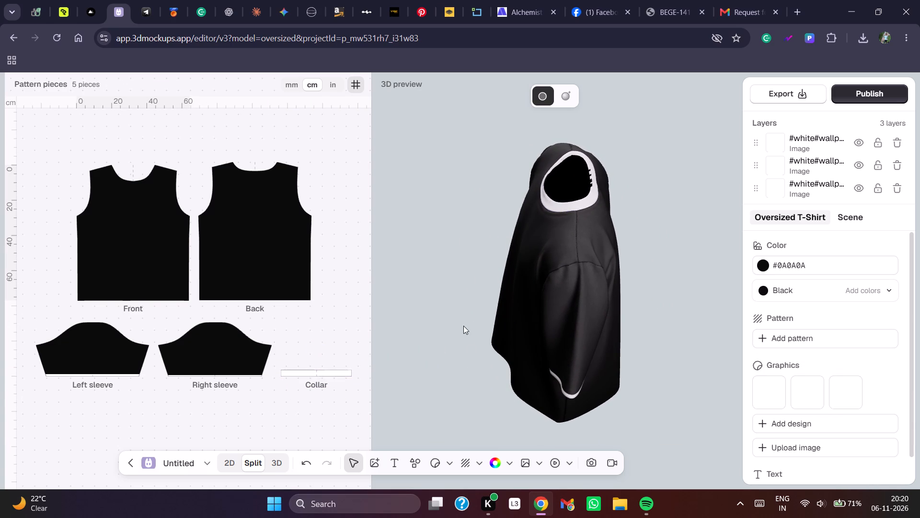
drag(463, 326, 624, 267)
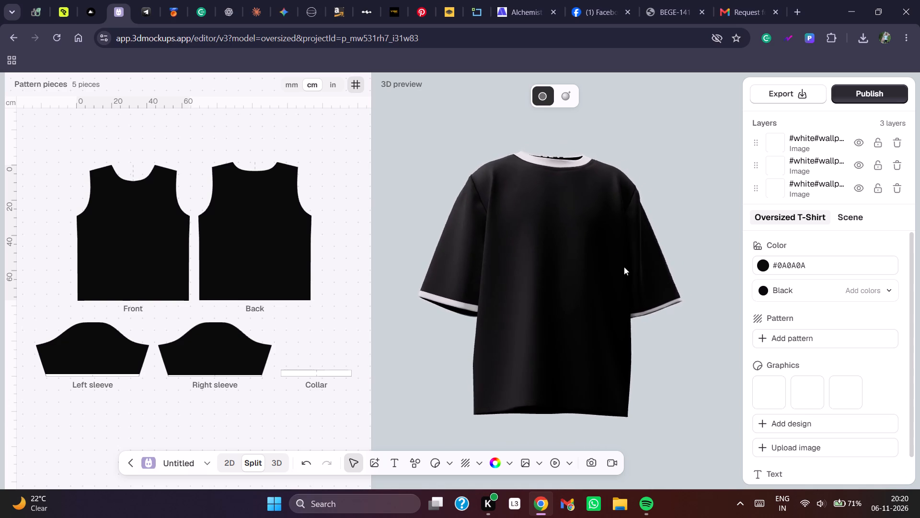
drag(624, 267, 480, 220)
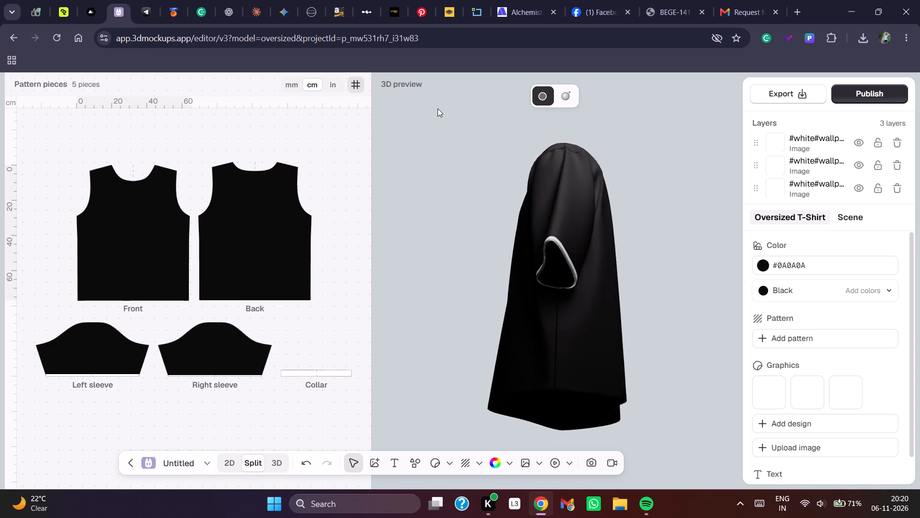
click(422, 13)
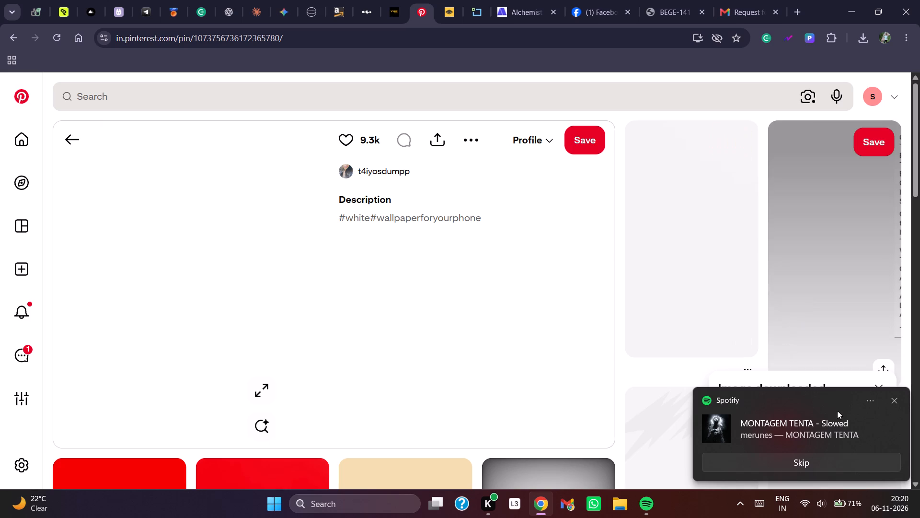
click(68, 142)
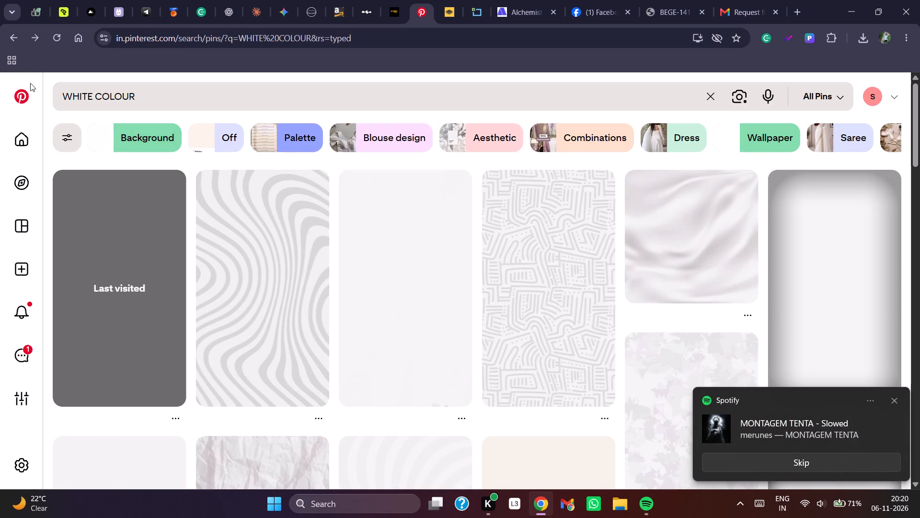
click(19, 37)
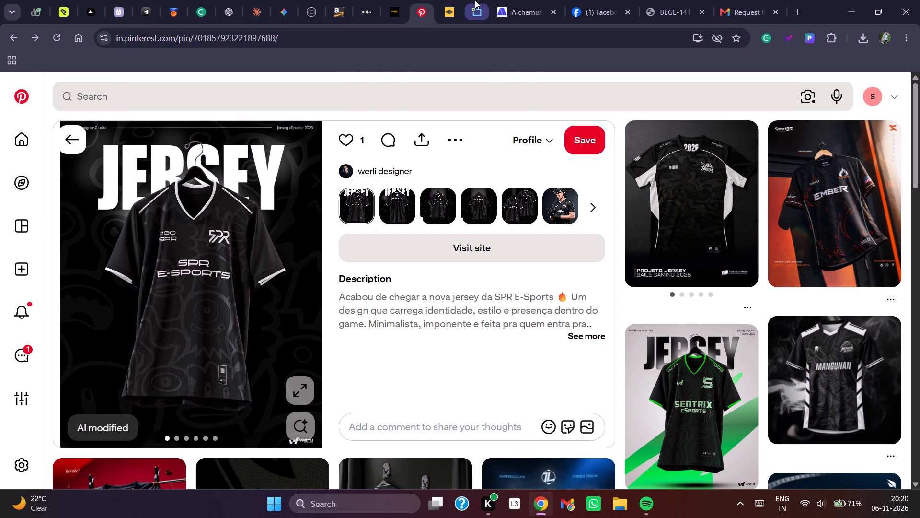
click(124, 12)
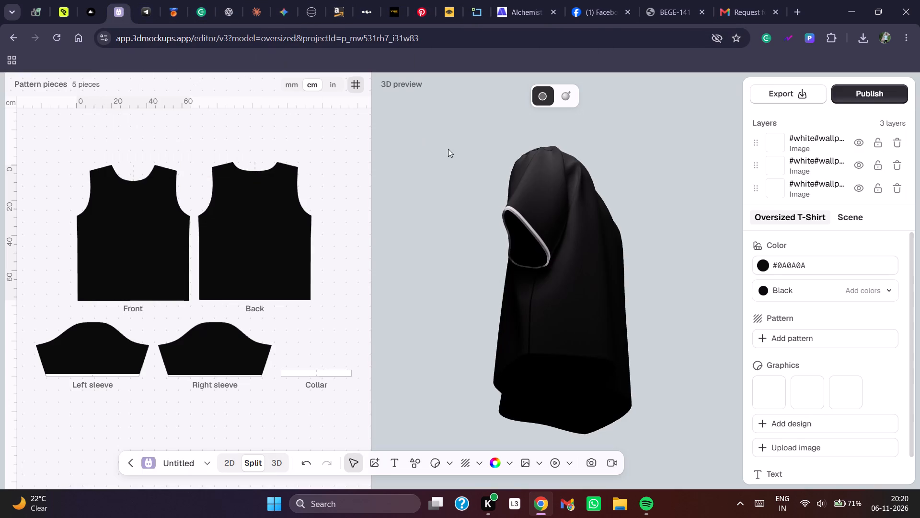
Upload the pale angular W-shaped logo image from the Downloads folder onto the Front piece.
drag(577, 250, 713, 311)
click(382, 463)
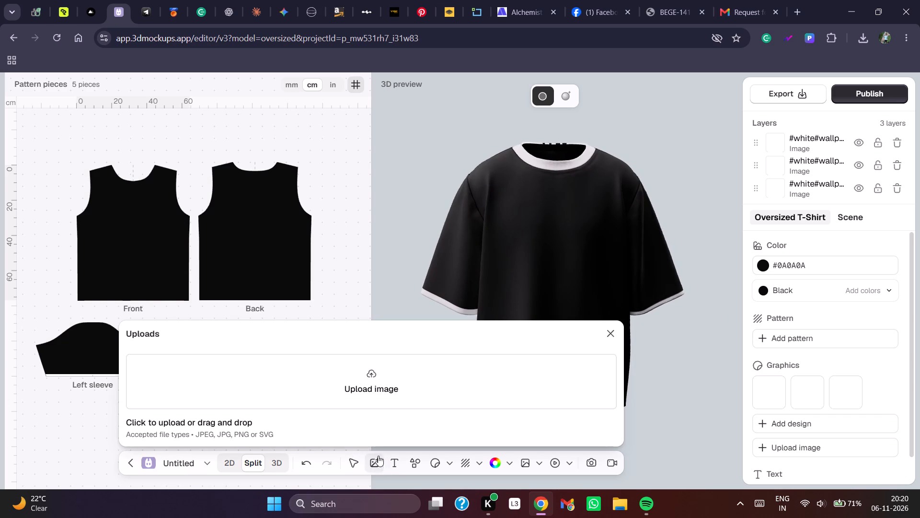
click(355, 393)
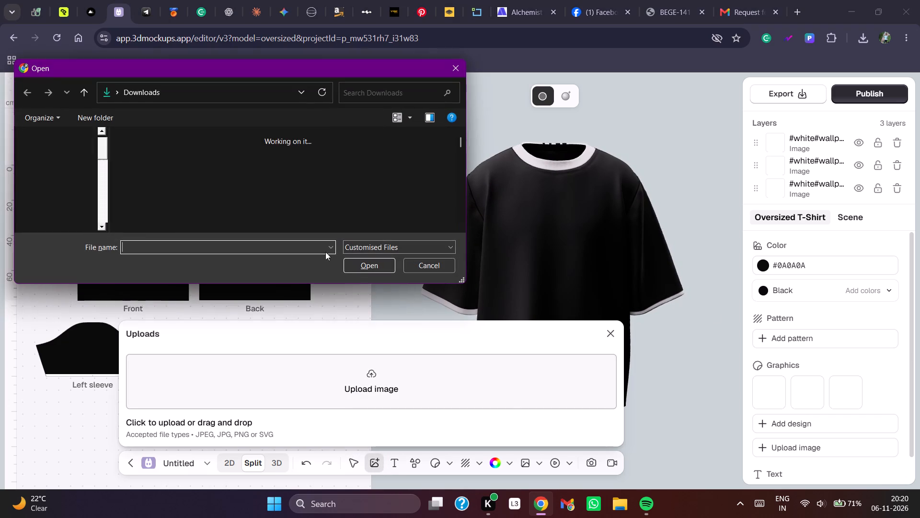
scroll(206, 167, down, 4)
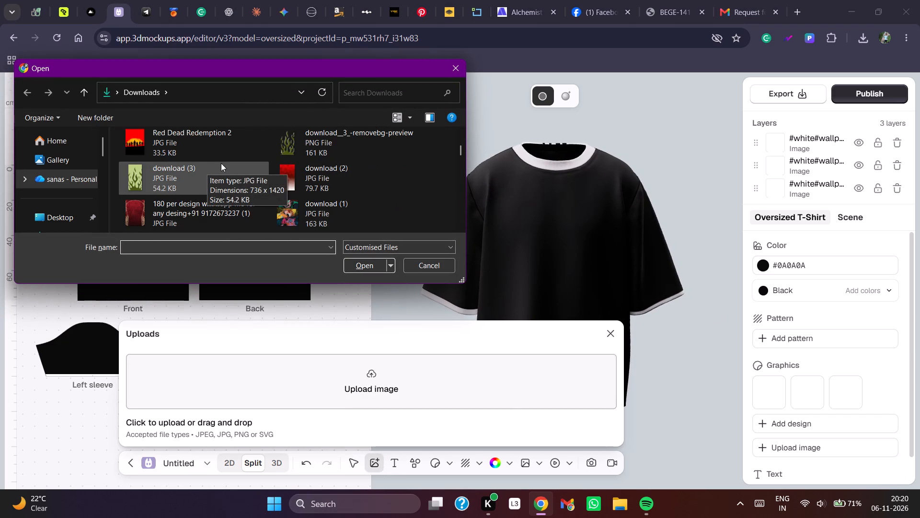
scroll(221, 163, down, 4)
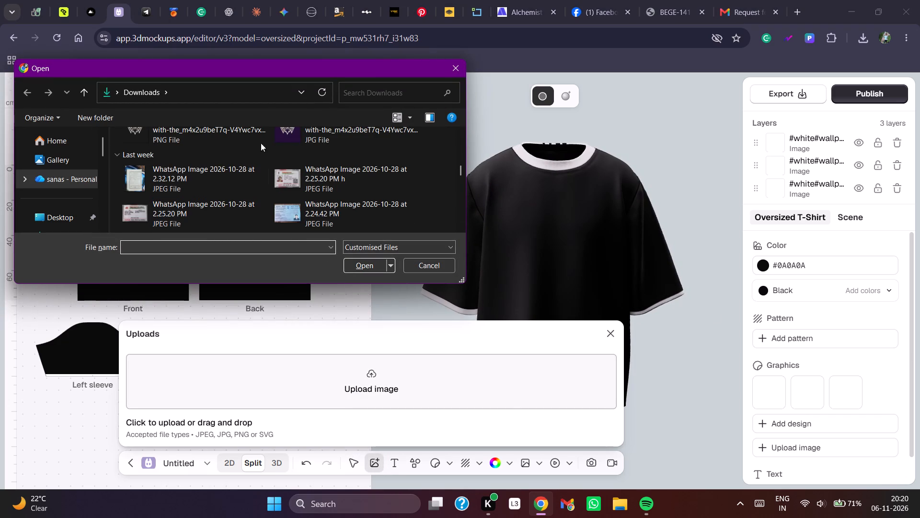
click(240, 141)
click(357, 261)
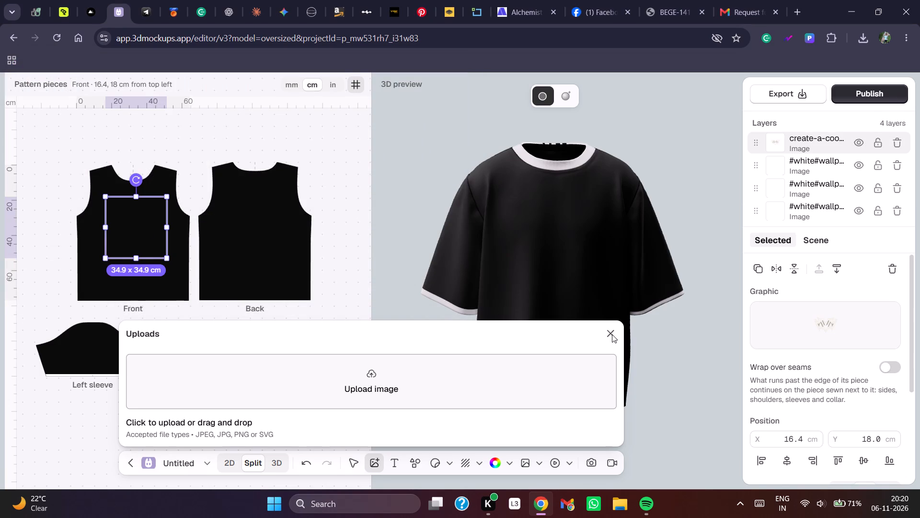
click(612, 334)
Scale the logo down to about 12.6 x 12.6 cm and place it on the Front piece's chest, at about X 42.2 cm, Y 18.3 cm.
drag(551, 274, 575, 242)
drag(173, 243, 142, 218)
drag(127, 198, 129, 198)
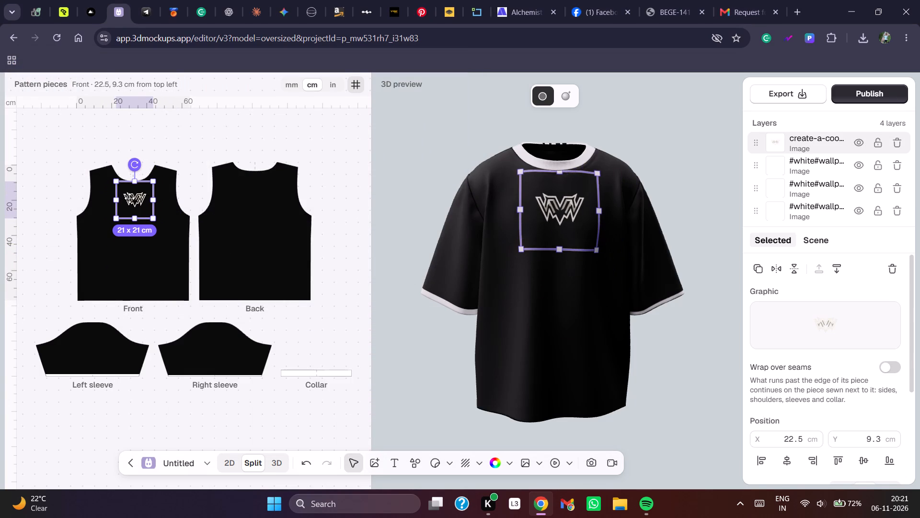
drag(129, 198, 152, 204)
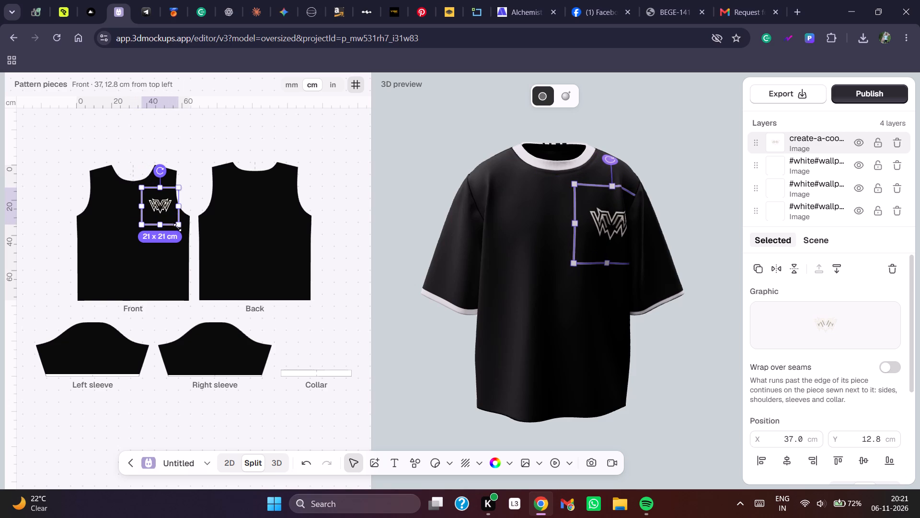
drag(177, 224, 170, 213)
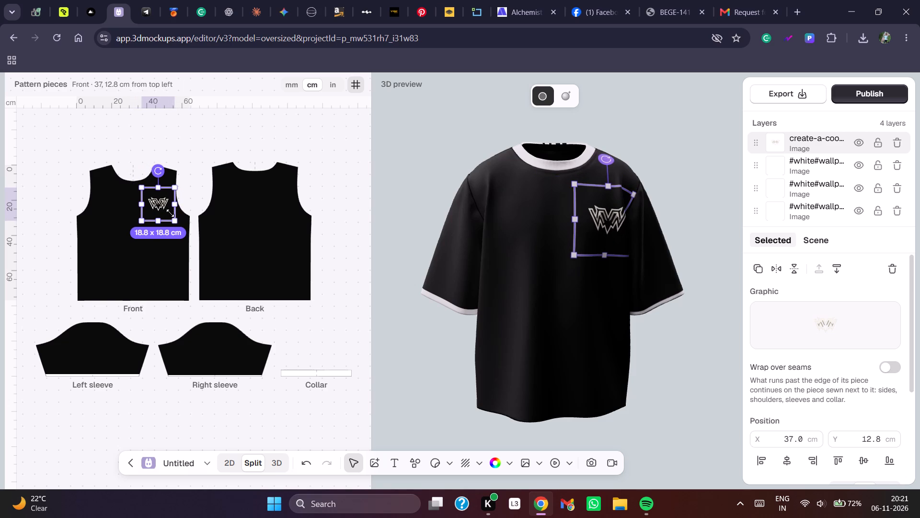
drag(170, 213, 162, 209)
drag(150, 195, 160, 204)
drag(546, 250, 532, 255)
click(532, 255)
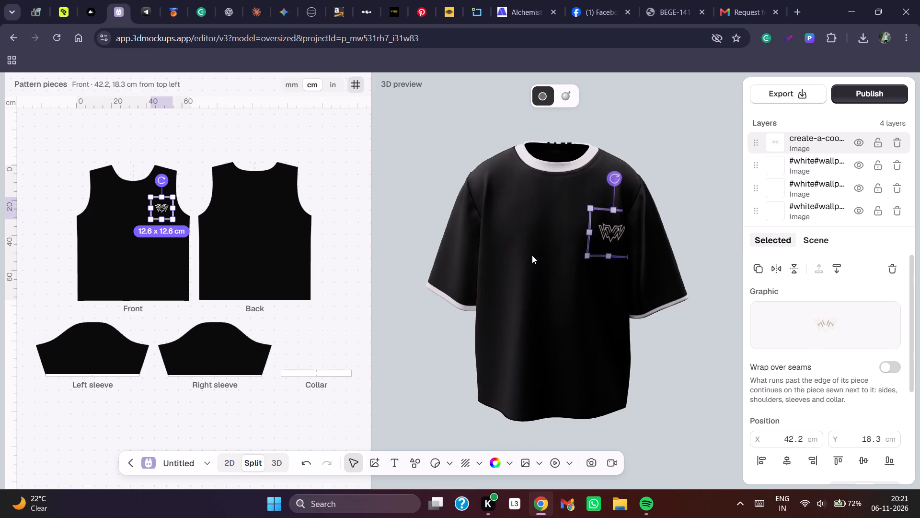
Nudge the chest logo inward toward the front's centre line, to about X 38.8 cm.
click(605, 236)
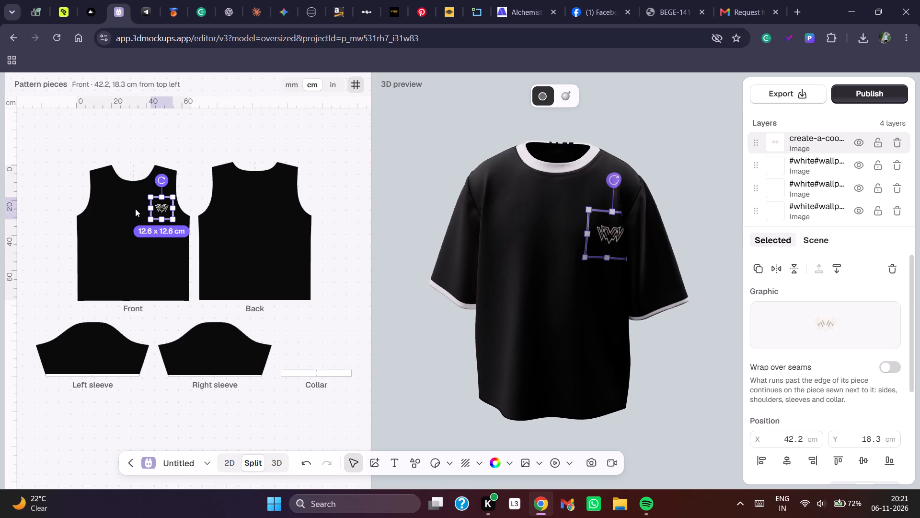
key(Left)
key(Left)
key(Left)
key(Left)
key(Left)
key(Left)
key(Left)
key(Left)
key(Left)
key(Left)
key(Left)
key(Left)
key(Left)
key(Left)
key(Left)
key(Left)
key(Left)
key(Left)
key(Left)
key(Left)
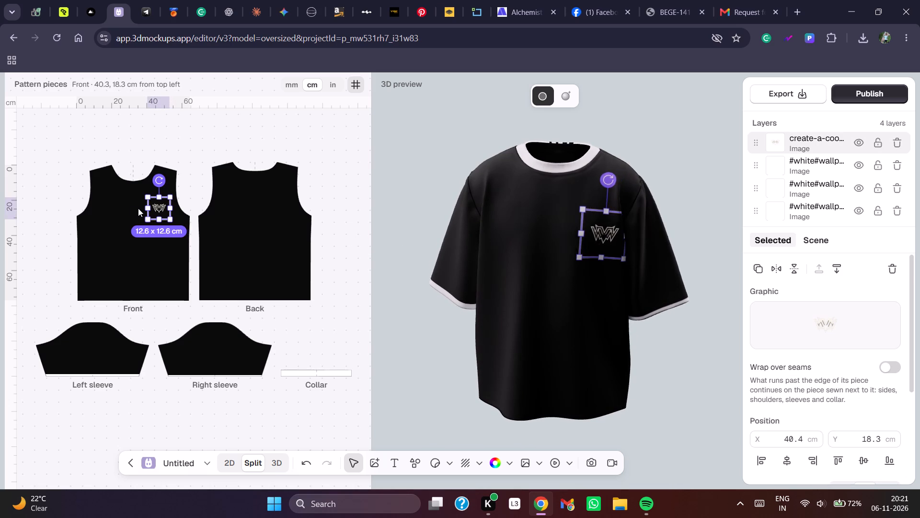
click(652, 302)
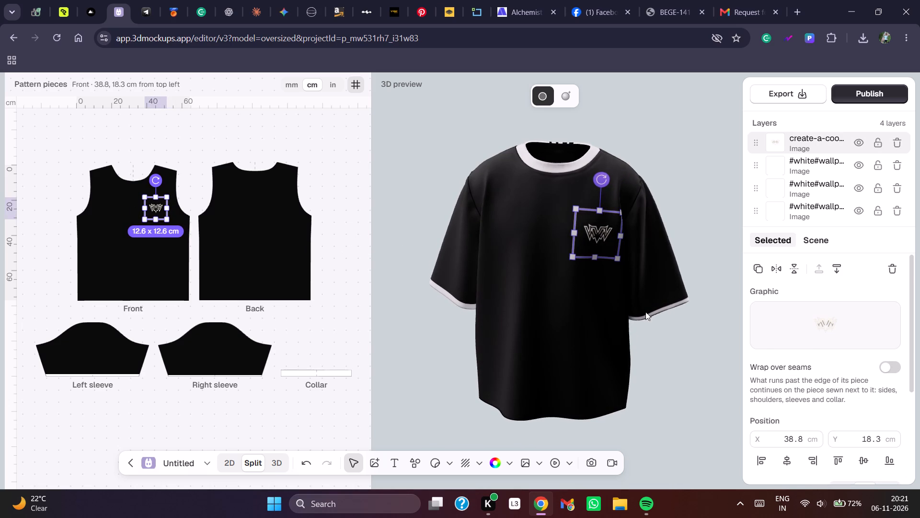
drag(552, 338, 563, 323)
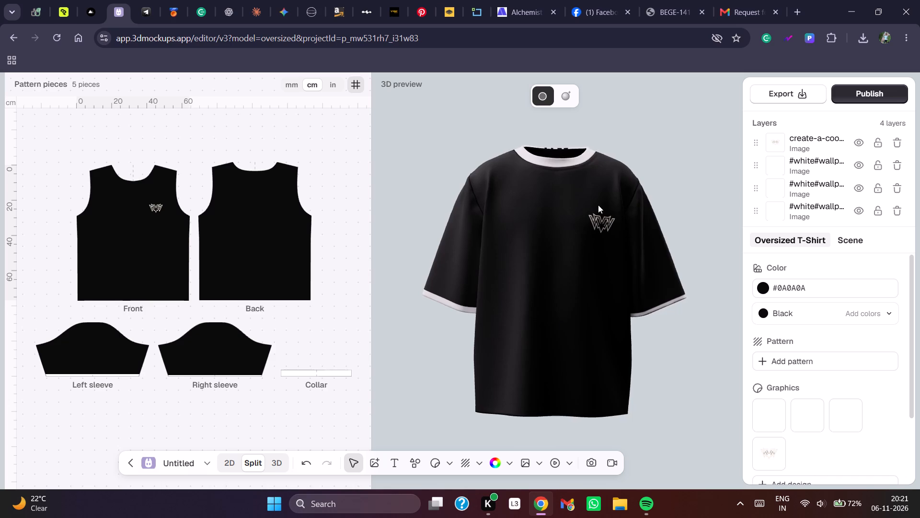
Lock all four image layers: the logo and the three white trim bands.
click(884, 145)
drag(879, 167, 879, 172)
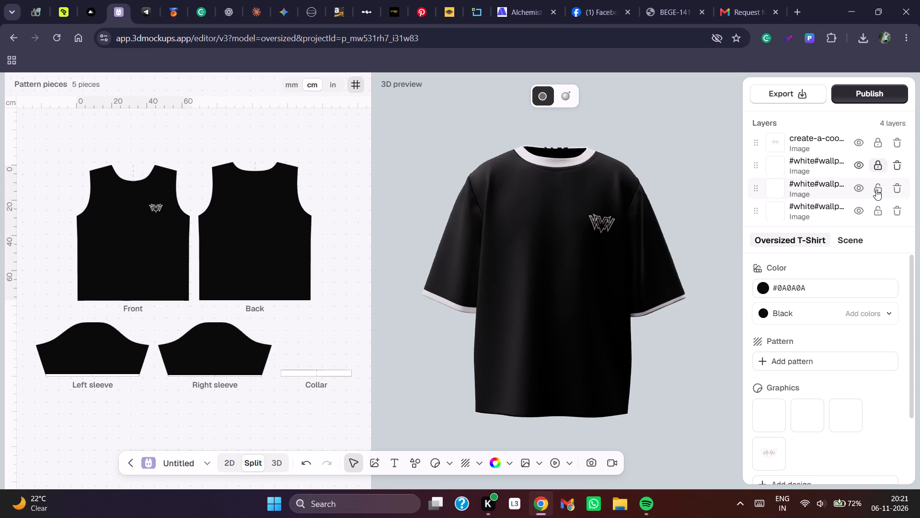
click(876, 189)
click(876, 210)
click(506, 300)
drag(516, 300, 513, 332)
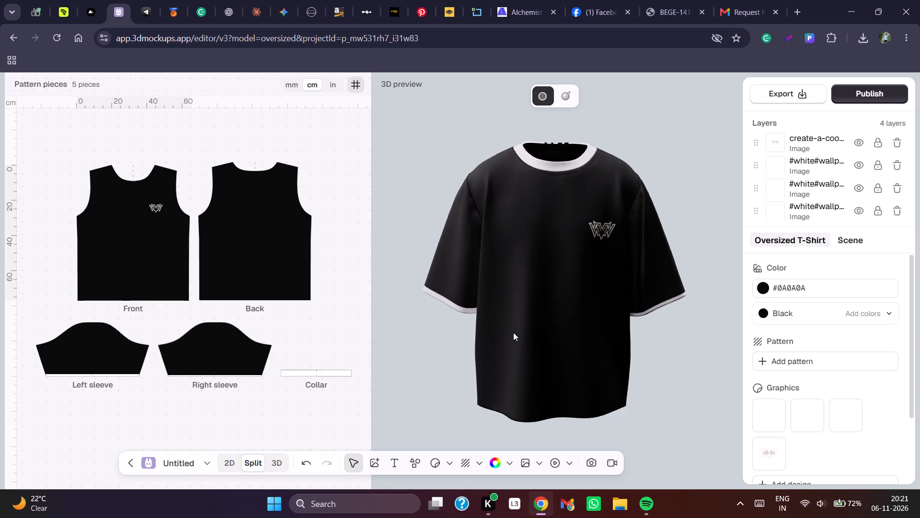
drag(513, 332, 519, 336)
Unlock the logo layer and nudge the logo further toward the front's centre line, to about X 37.4 cm.
click(607, 240)
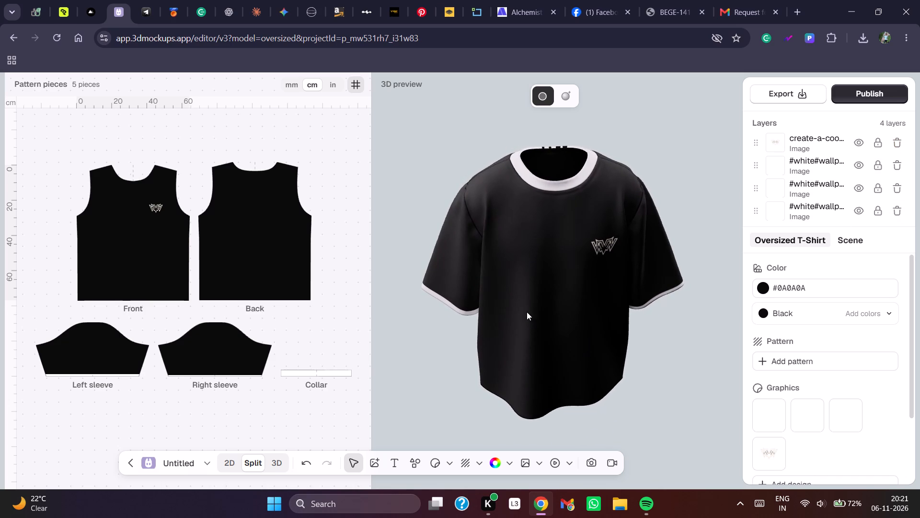
click(875, 140)
drag(552, 348, 546, 324)
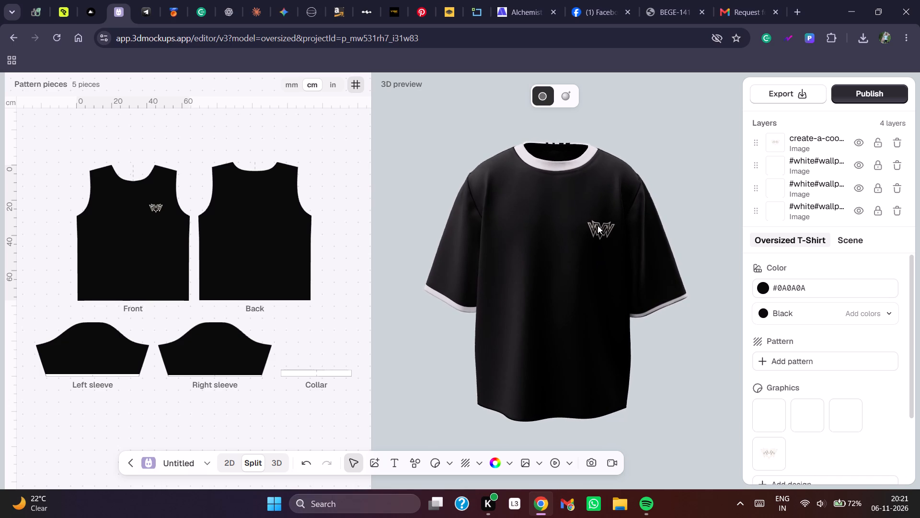
click(598, 225)
key(Left)
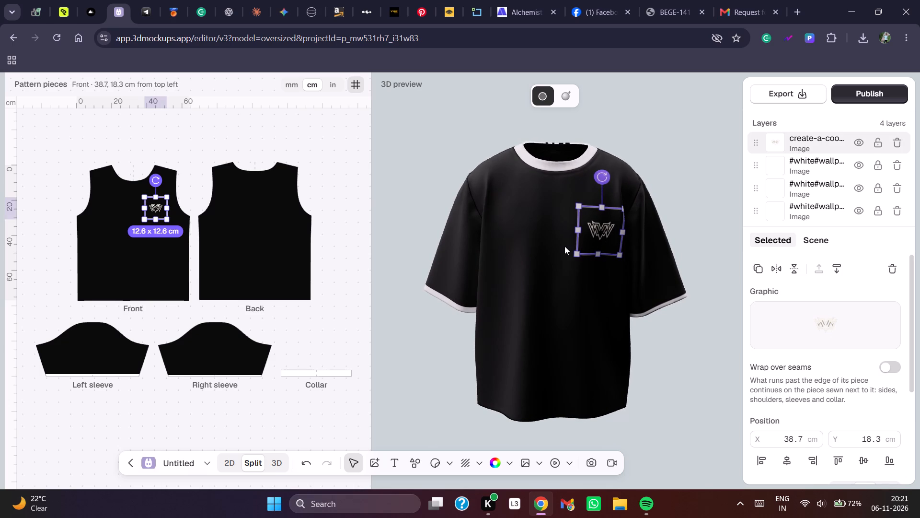
key(Left)
key(Left)
key(Left)
key(Left)
key(Left)
key(Left)
key(Left)
key(Left)
key(Left)
key(Left)
key(Left)
key(Left)
key(Left)
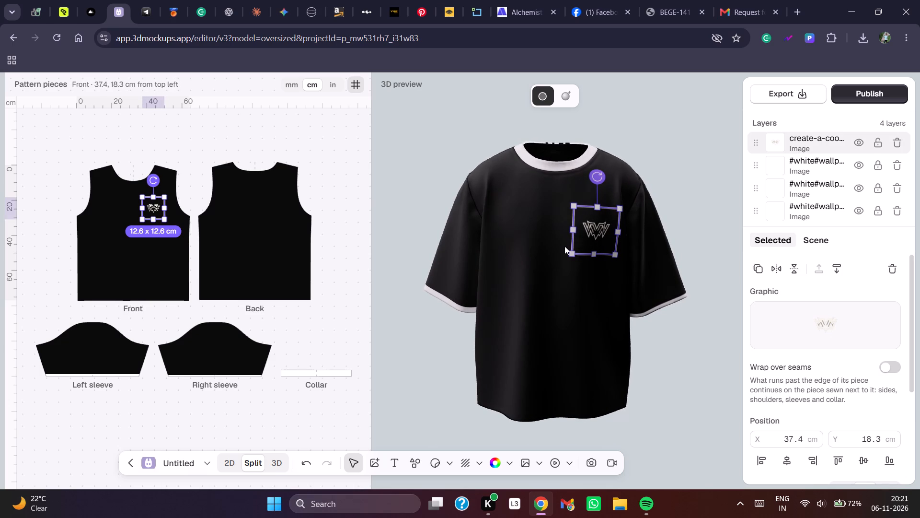
click(571, 286)
click(471, 365)
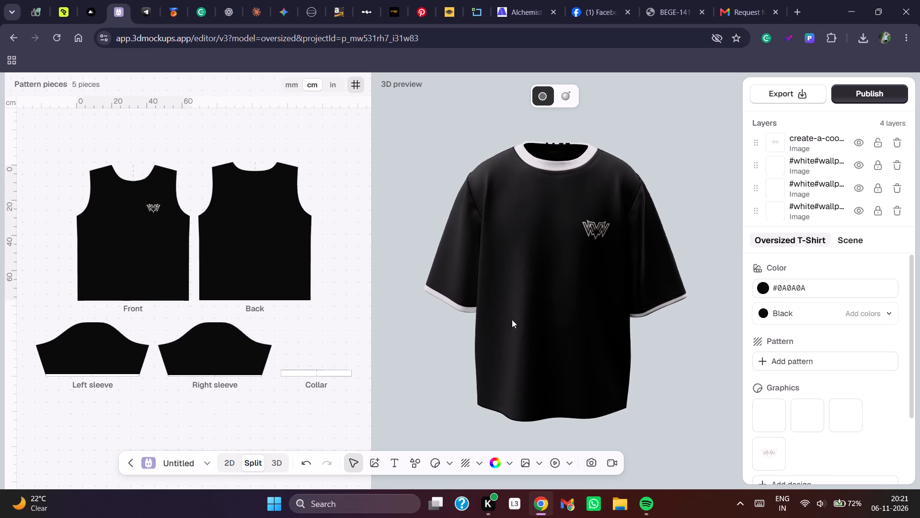
Examine the shirt's logo placement and white trim from the front, sides and back in the 3D preview.
drag(558, 297, 397, 291)
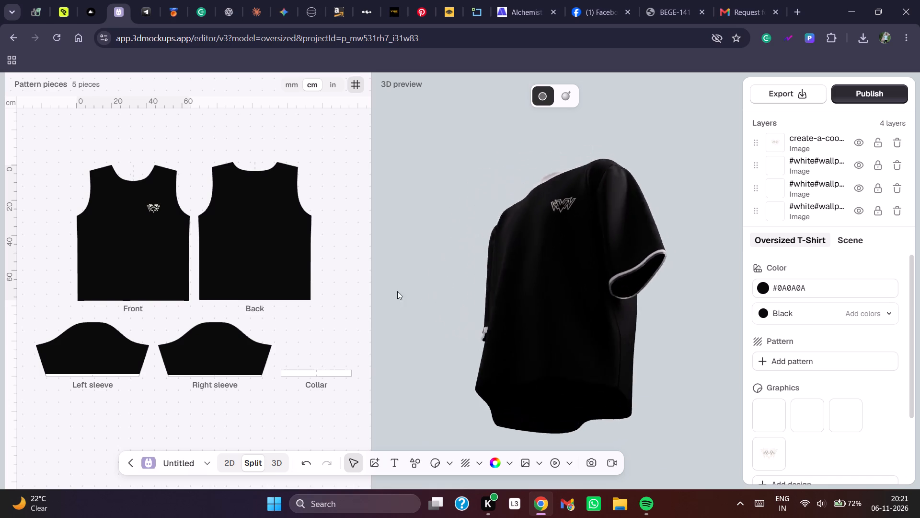
drag(397, 291, 563, 299)
drag(549, 284, 229, 285)
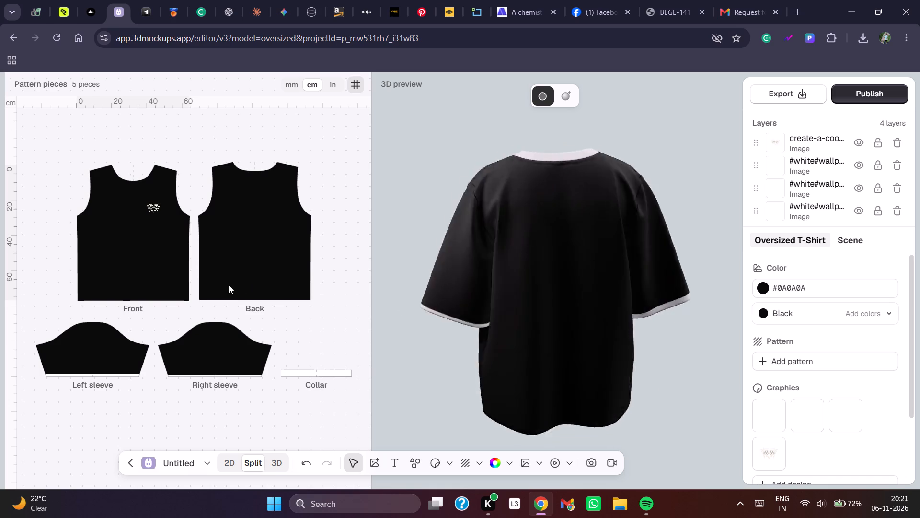
drag(229, 285, 527, 301)
drag(578, 328, 547, 311)
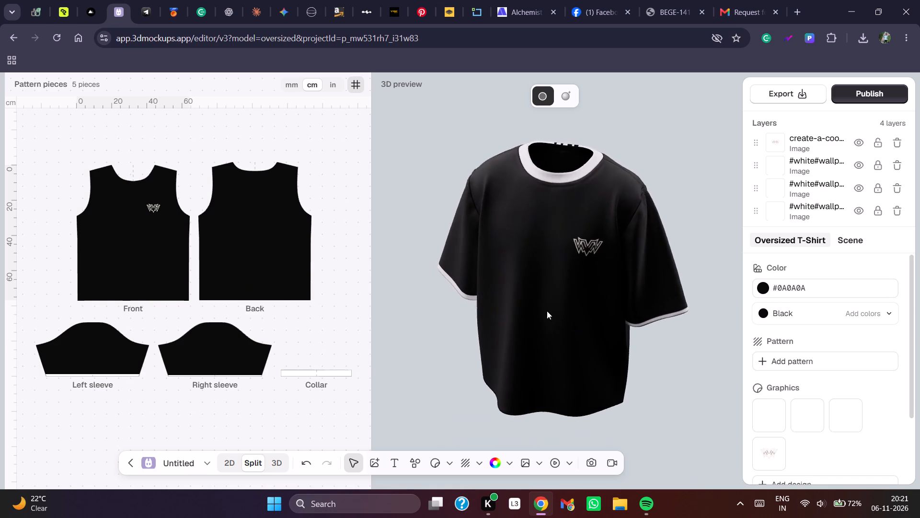
drag(547, 311, 615, 298)
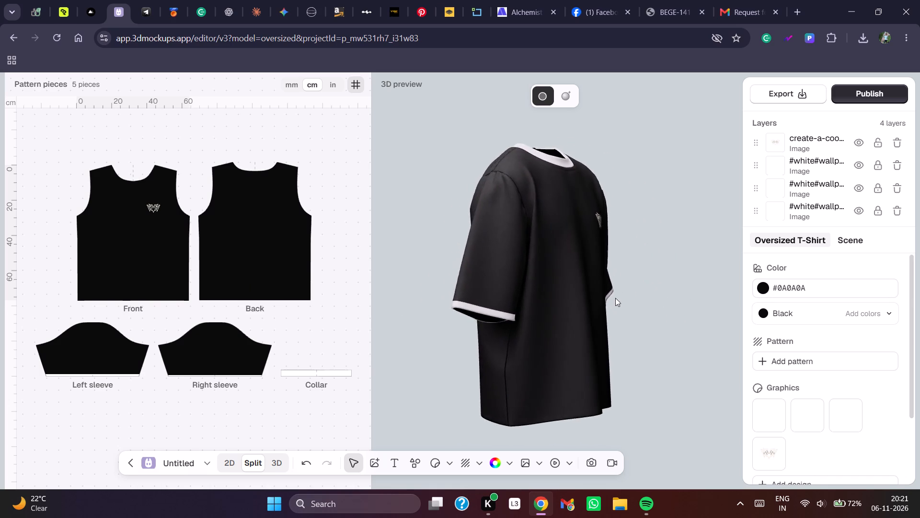
drag(615, 298, 578, 302)
drag(575, 303, 552, 307)
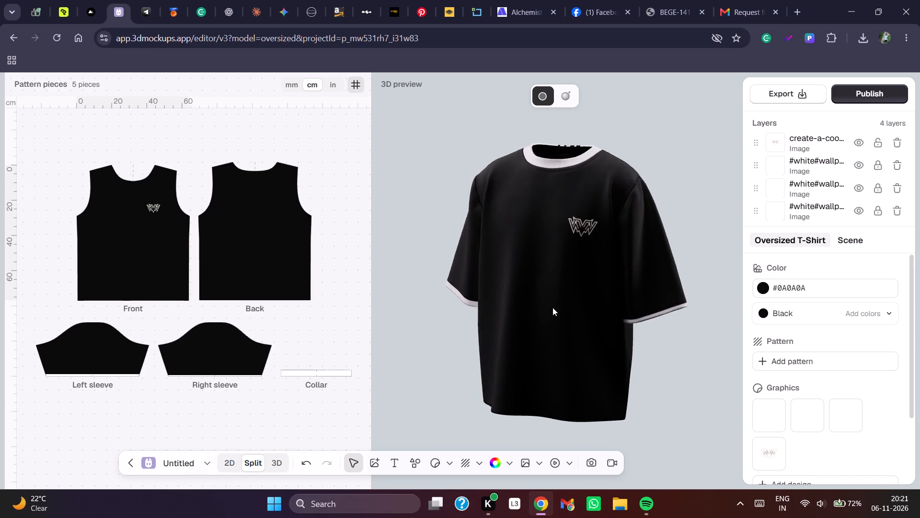
drag(552, 307, 608, 321)
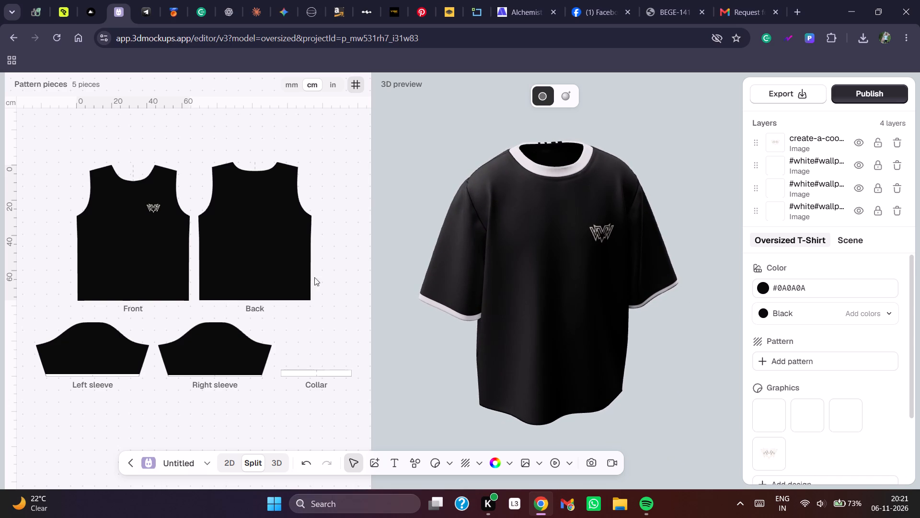
Upload the #white#wallpaperforyourphone_ image from the Downloads folder onto the Front piece.
click(382, 471)
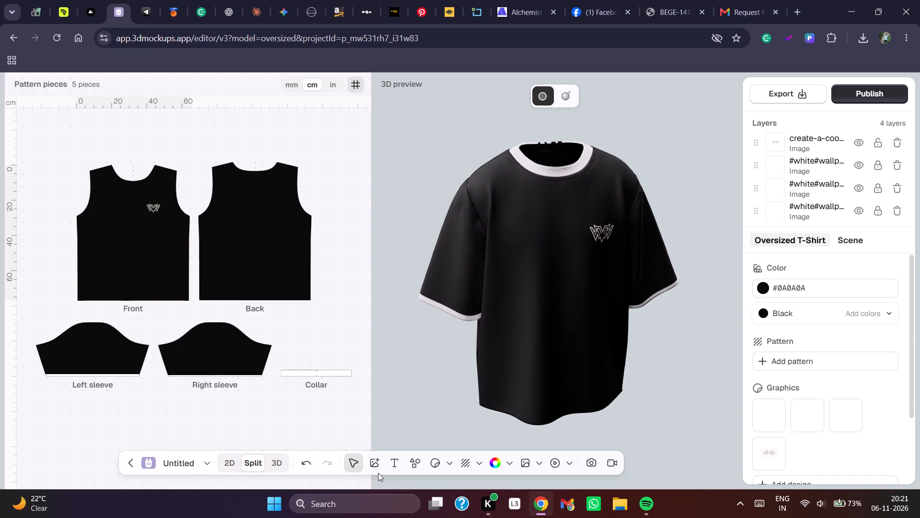
click(372, 463)
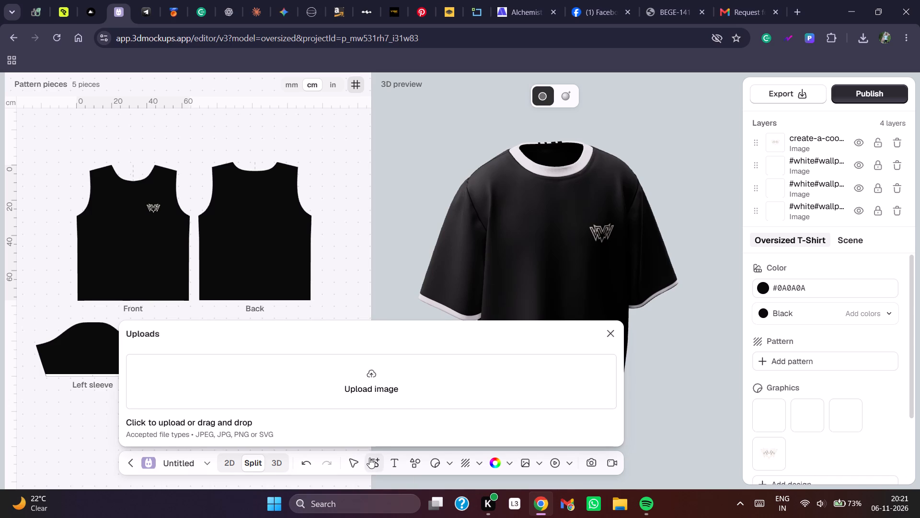
click(360, 379)
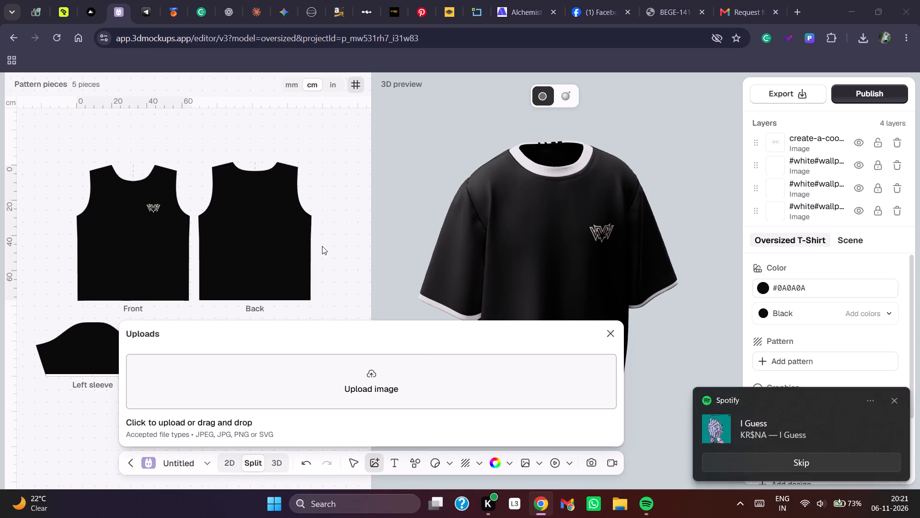
click(190, 166)
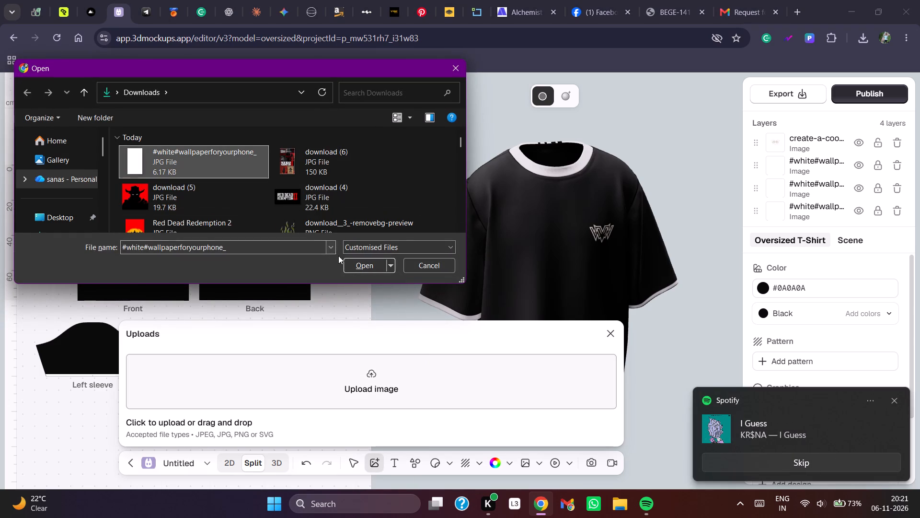
click(348, 264)
click(608, 329)
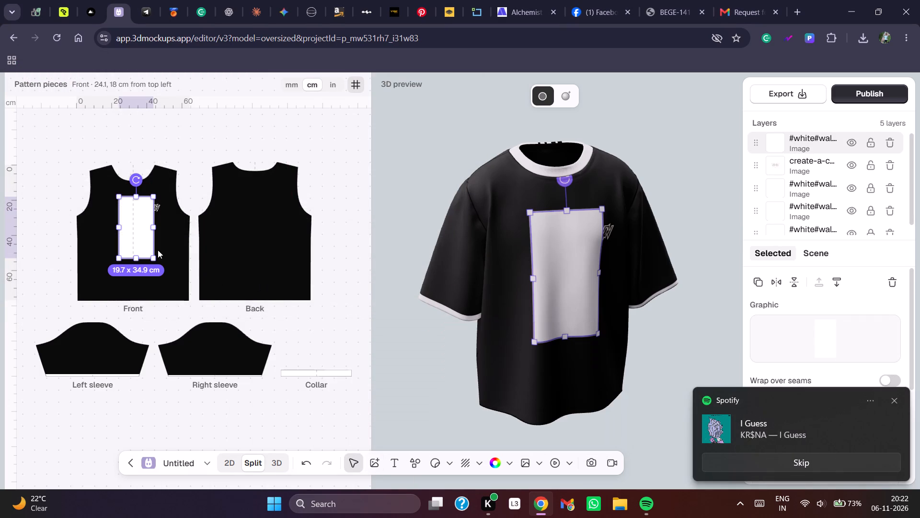
Move the white image to the shirt's bottom edge and stretch it across Front and Back to about 139 cm wide.
drag(139, 228, 129, 288)
drag(141, 289, 224, 300)
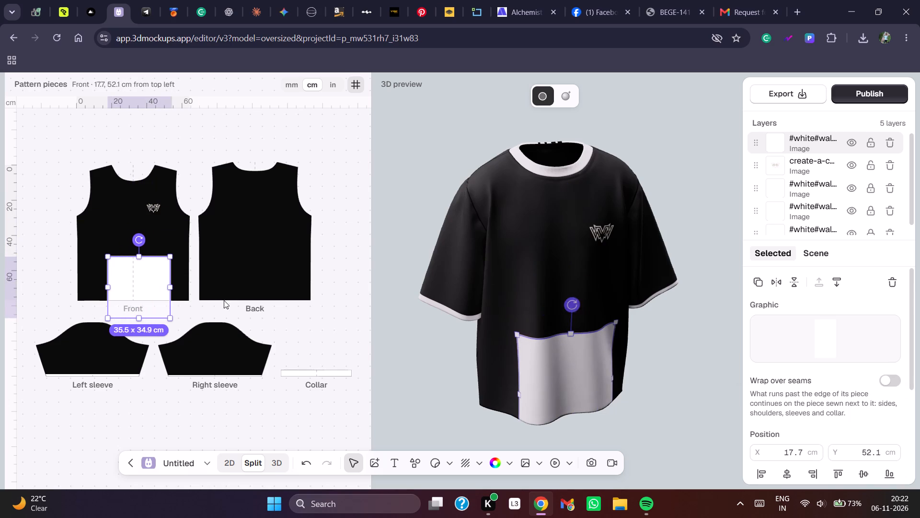
drag(224, 300, 312, 301)
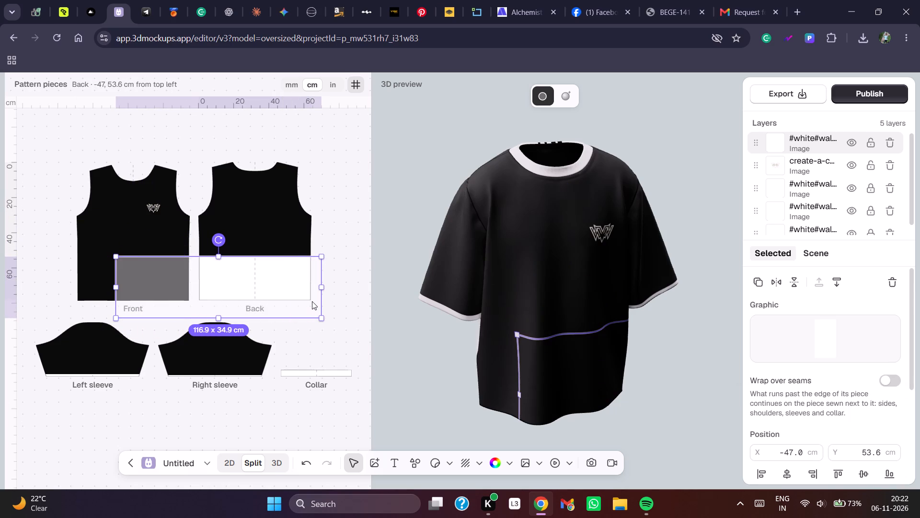
drag(118, 287, 93, 287)
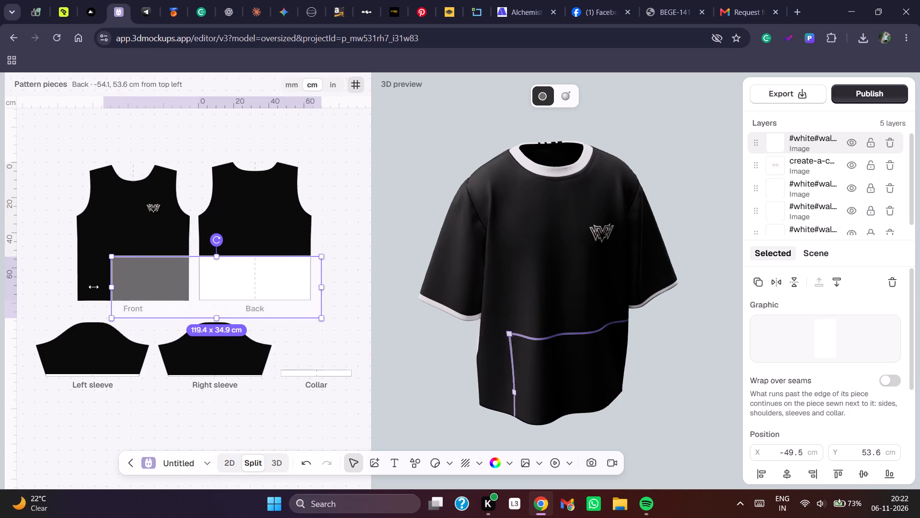
drag(93, 287, 77, 287)
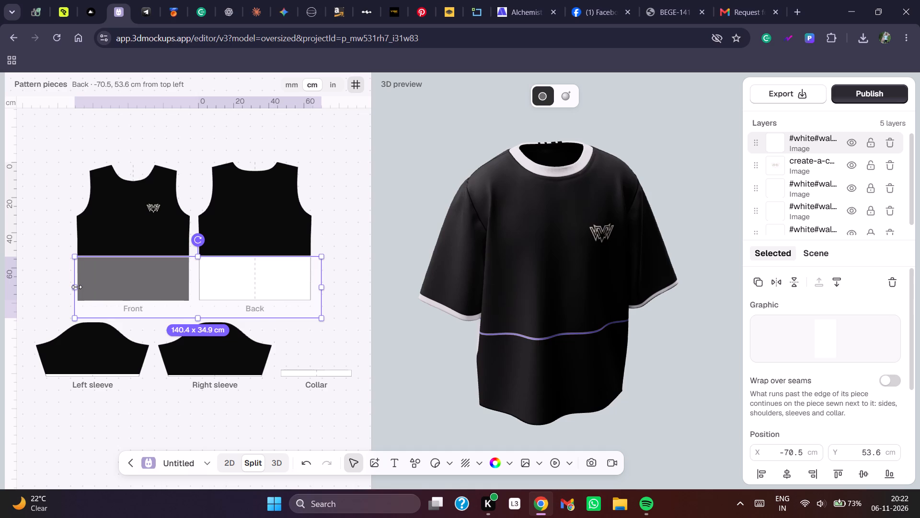
drag(77, 287, 79, 287)
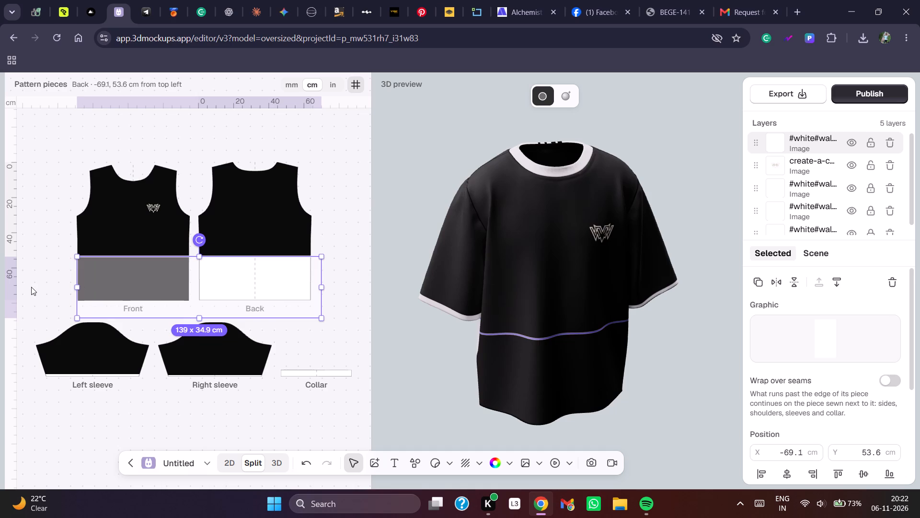
click(11, 287)
Lower the white band's top edge to reduce its height to about 17.2 cm.
drag(368, 316, 546, 331)
click(247, 278)
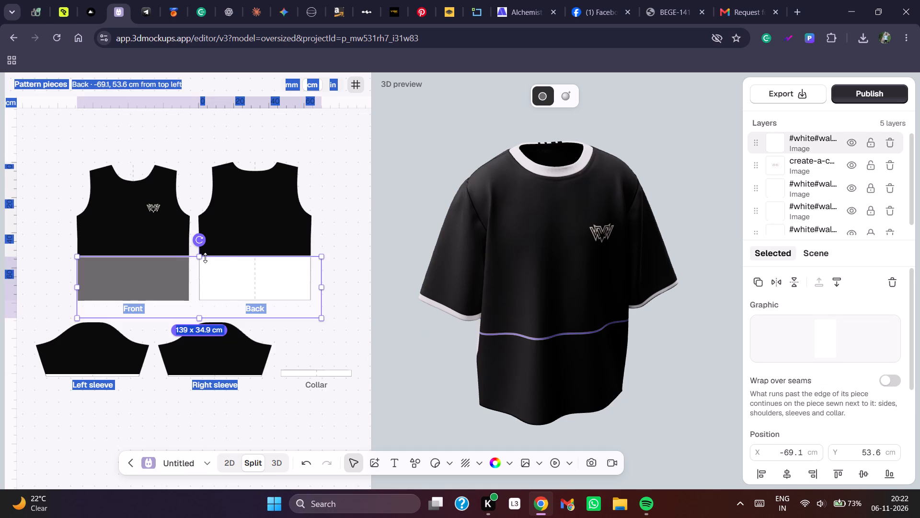
drag(198, 253, 199, 268)
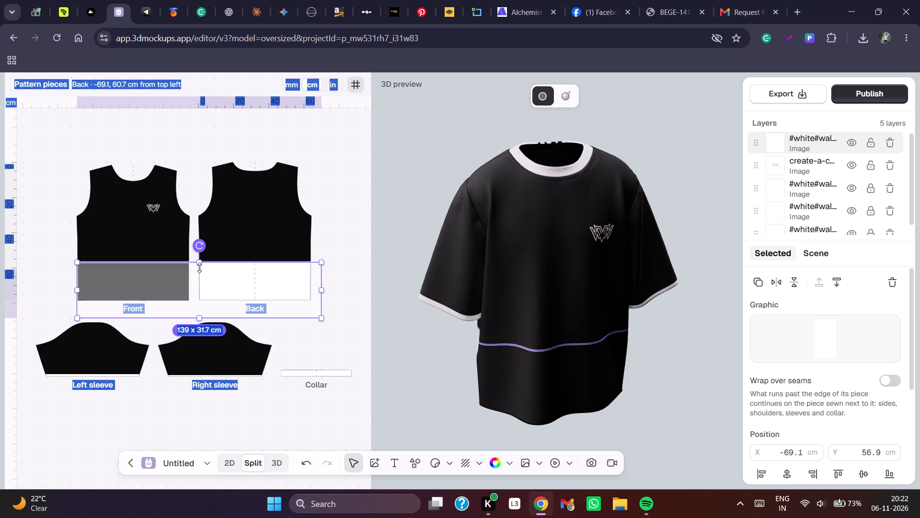
drag(199, 268, 197, 284)
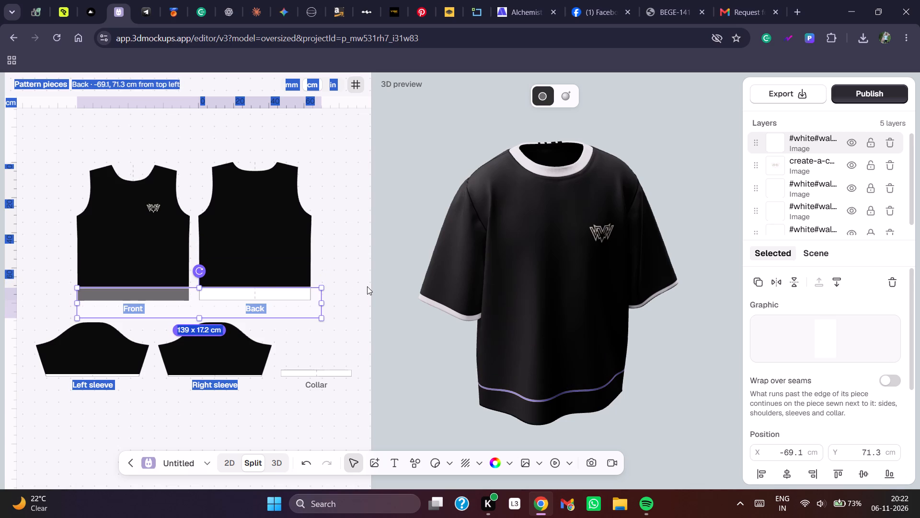
click(403, 209)
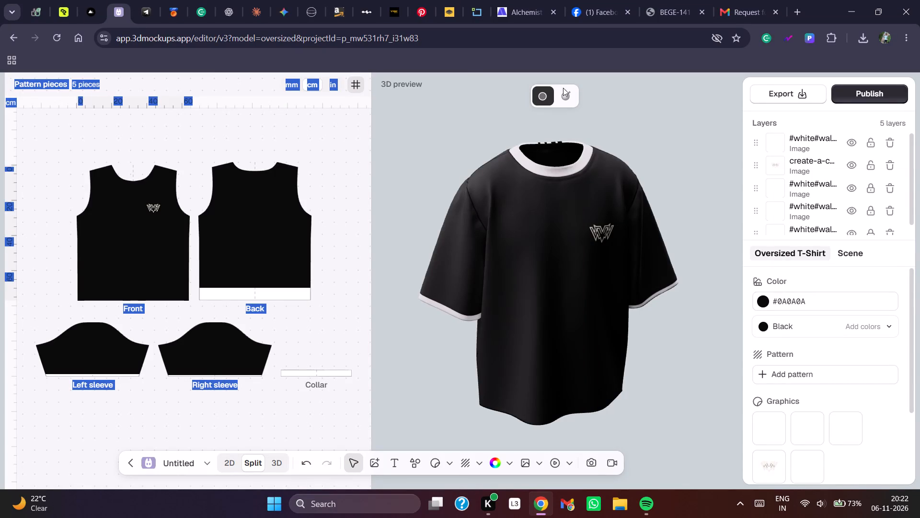
Trim the hem band to the Back piece only, about 70.1 cm wide and 11.8 cm high.
click(342, 207)
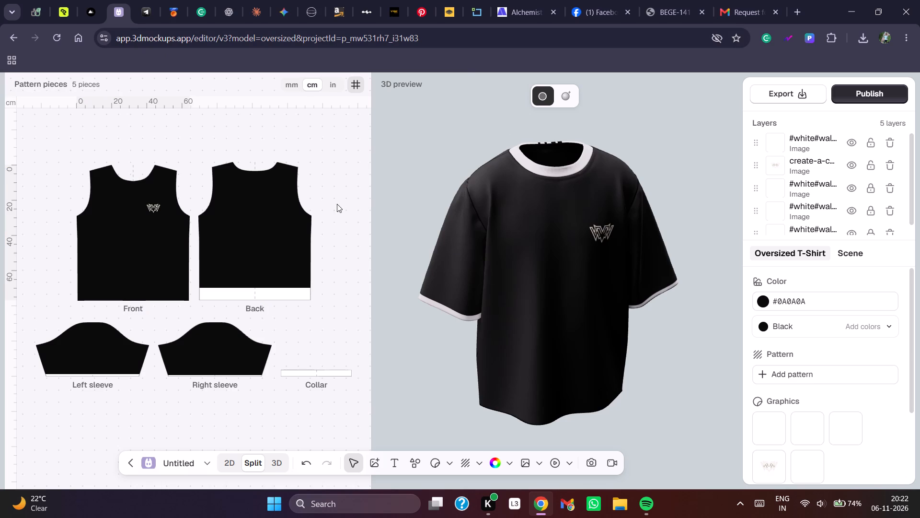
drag(508, 416, 676, 399)
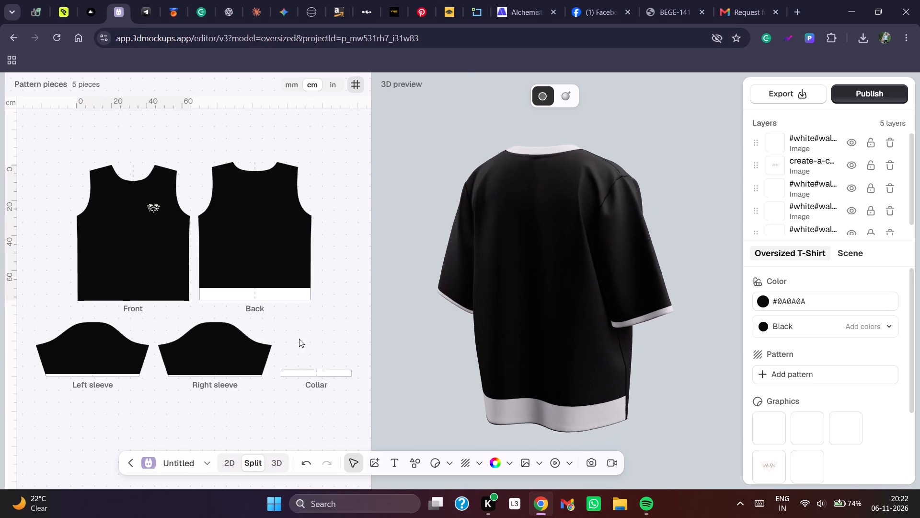
click(304, 296)
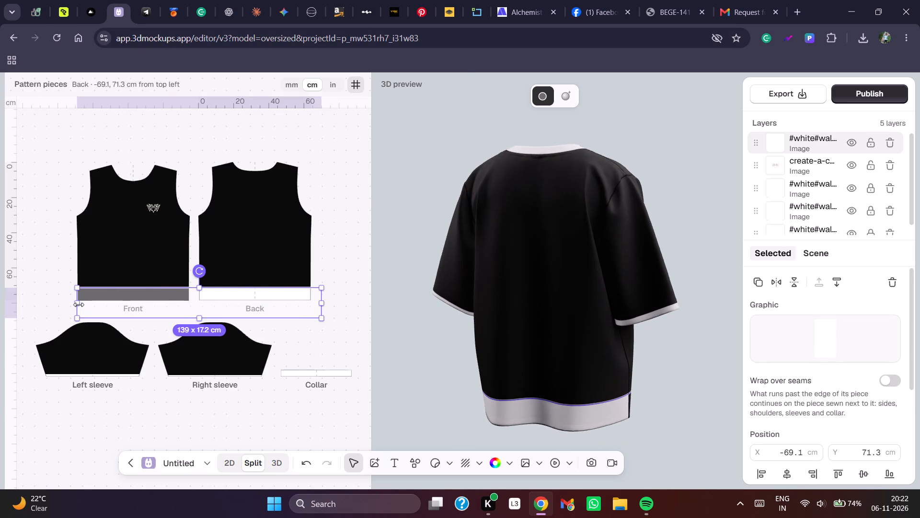
drag(79, 305, 198, 294)
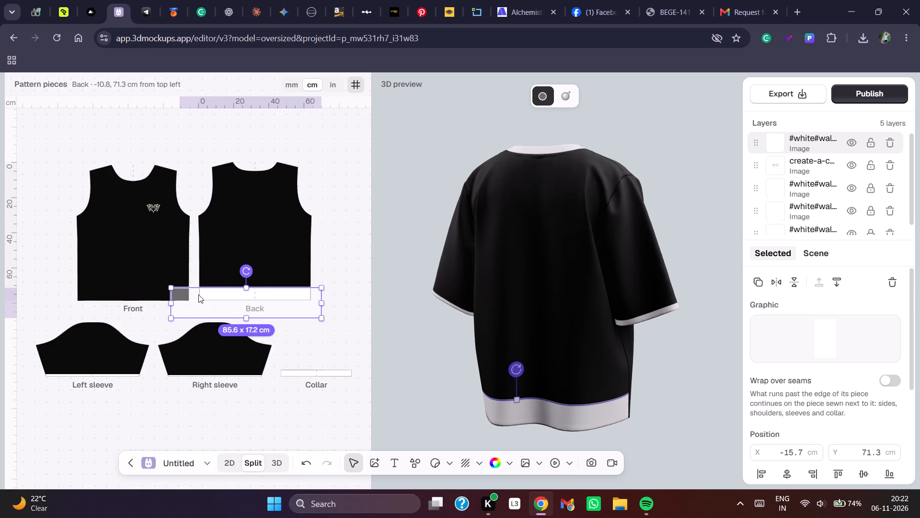
drag(198, 294, 204, 294)
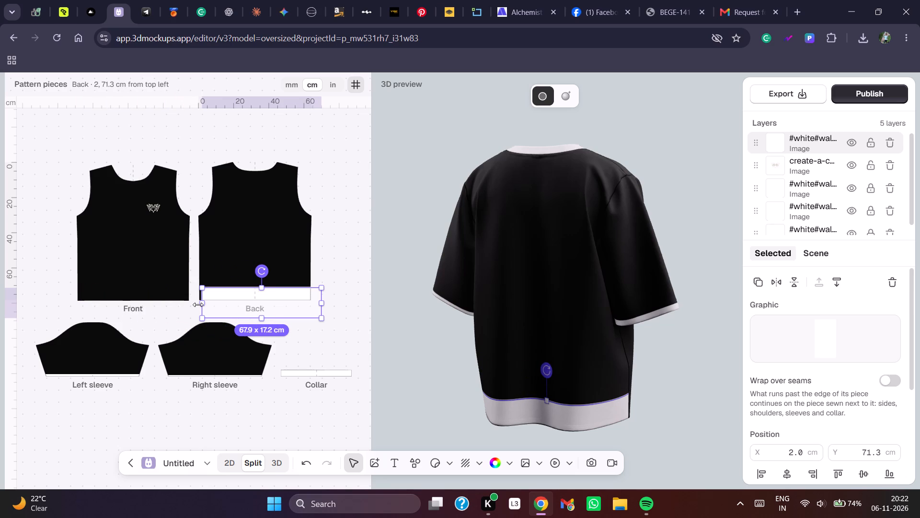
click(198, 305)
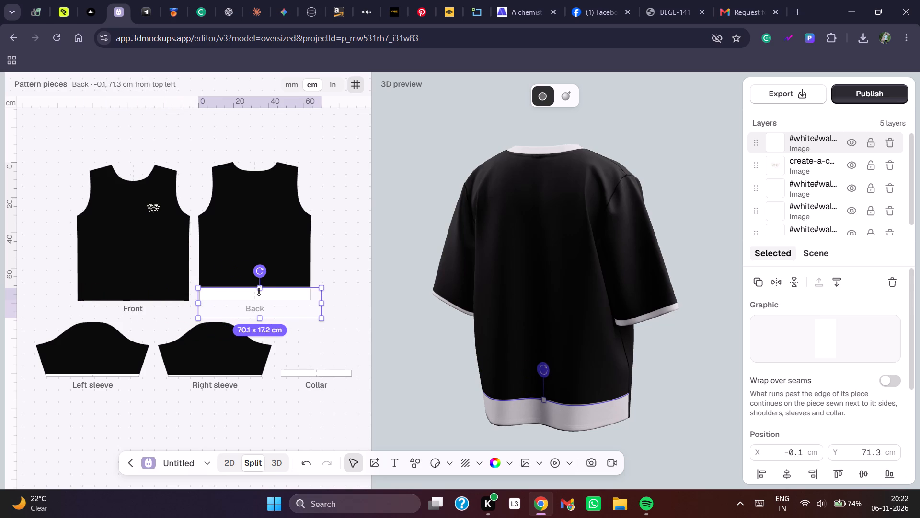
drag(261, 286, 260, 296)
click(337, 274)
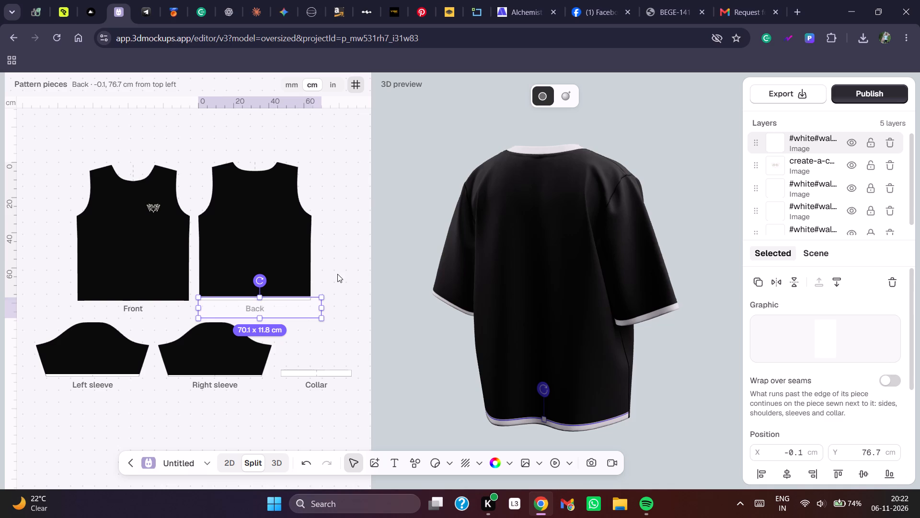
Duplicate the back hem band and shift the copy onto the Front piece's bottom edge, at about X -2.8 cm, Y 76.4 cm.
drag(420, 318, 544, 295)
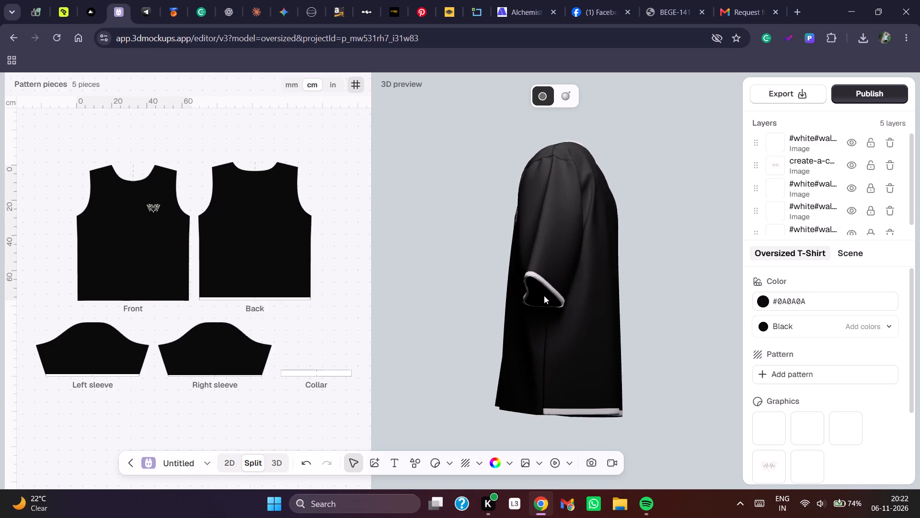
drag(544, 295, 432, 316)
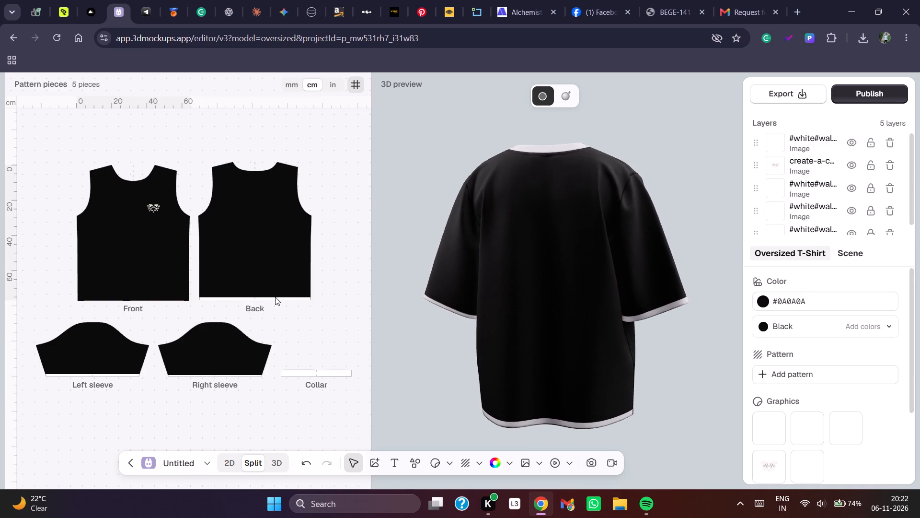
click(275, 297)
click(249, 297)
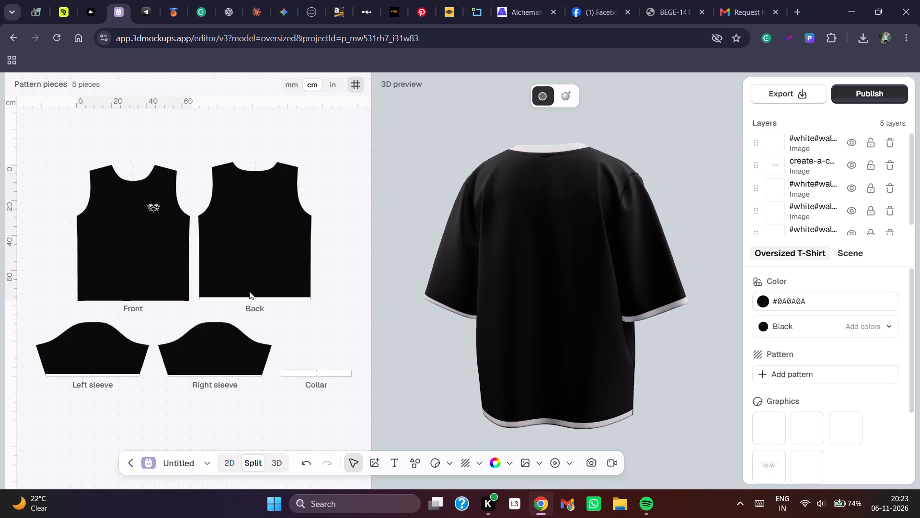
click(251, 296)
click(258, 301)
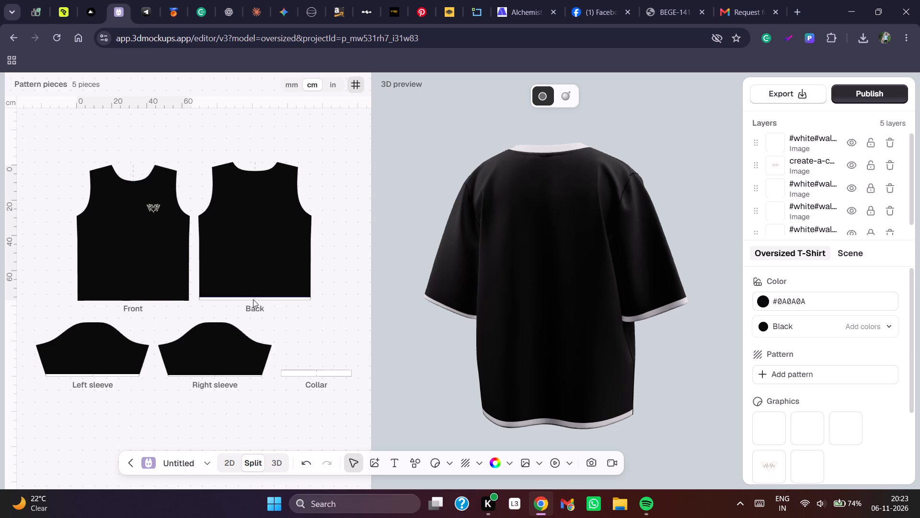
click(252, 299)
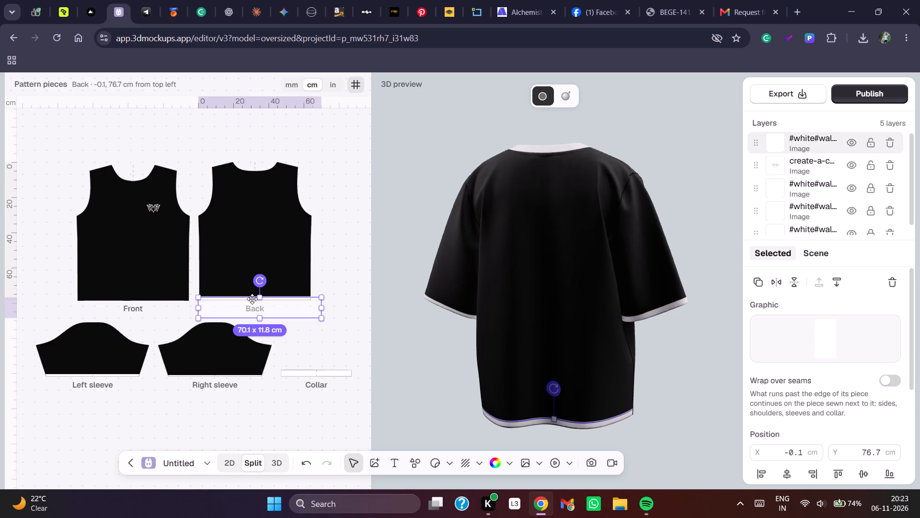
click(762, 279)
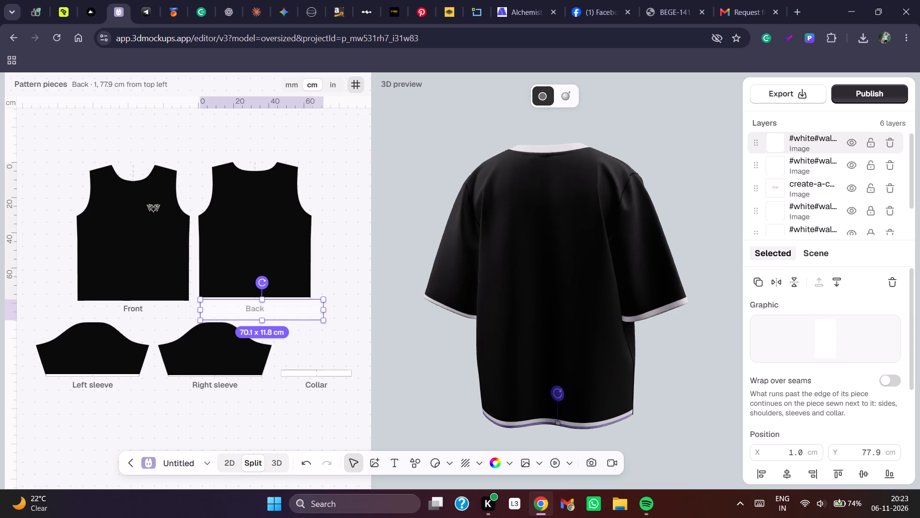
key(Left)
key(Left)
key(Left)
key(Left)
key(Left)
key(Left)
key(Left)
key(Left)
key(Left)
key(Left)
key(Left)
key(Left)
key(Left)
key(Left)
key(Left)
key(Left)
key(Left)
key(Left)
key(Left)
key(Left)
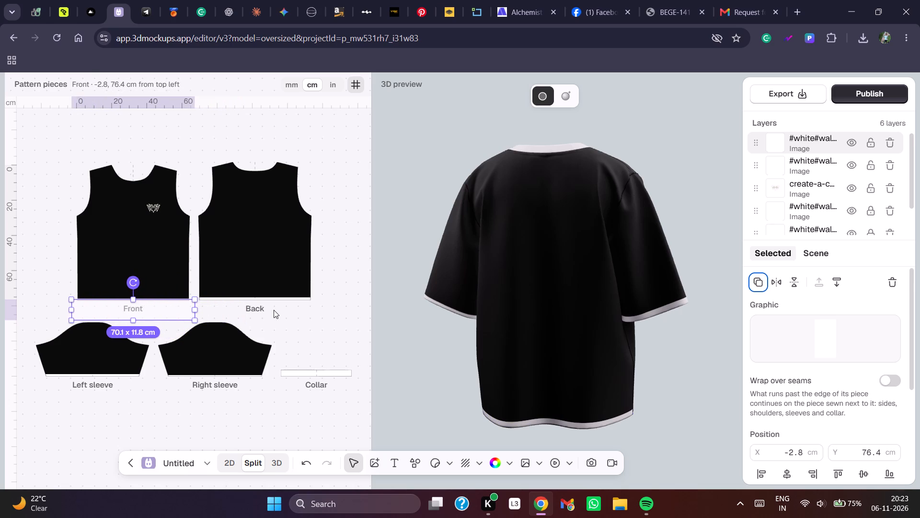
Nudge the front hem band up to about Y 75.2 cm so more white trim covers the Front's bottom edge.
click(306, 325)
drag(476, 345, 599, 343)
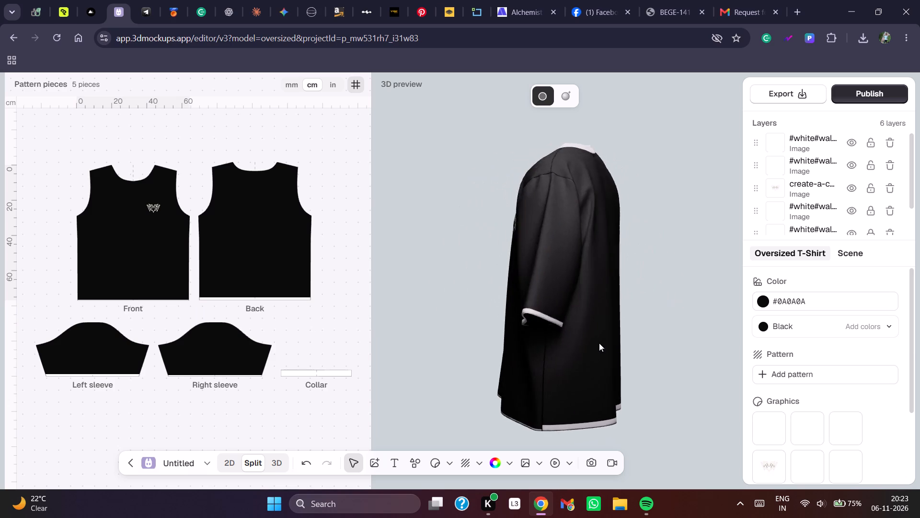
drag(599, 343, 632, 337)
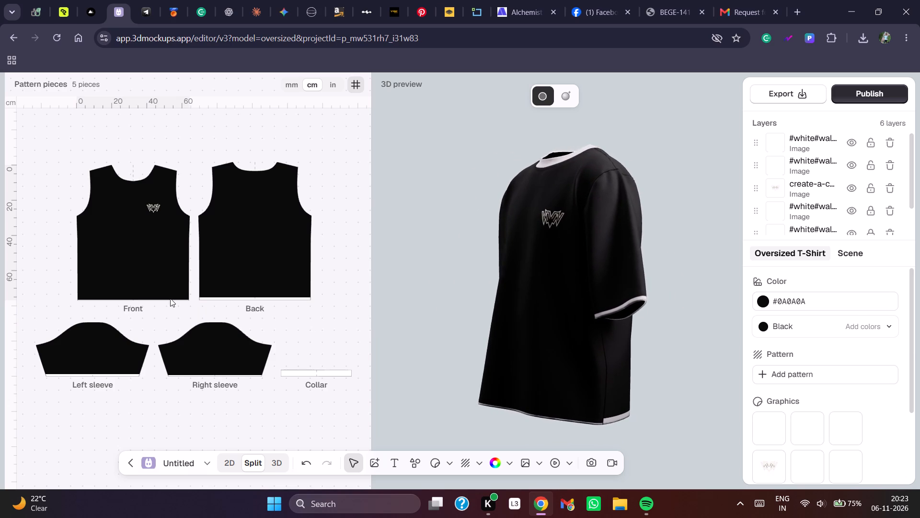
click(170, 298)
click(167, 300)
click(167, 305)
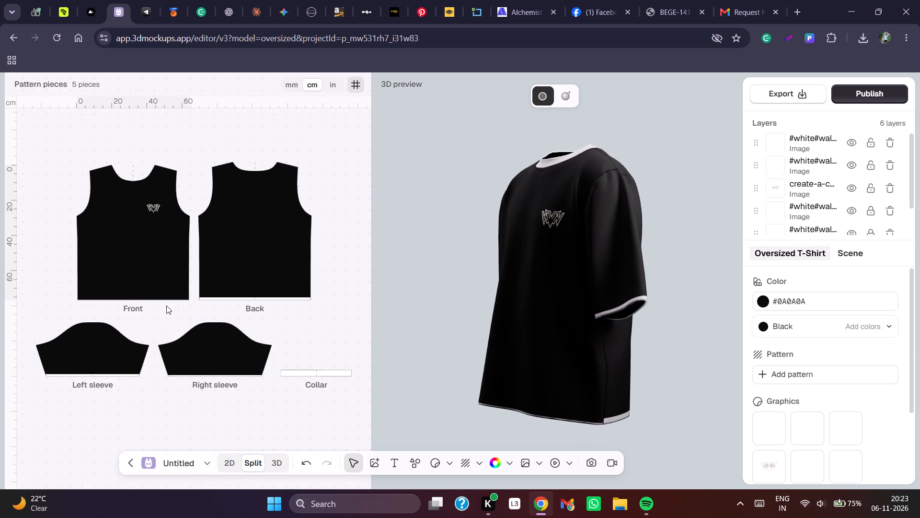
click(166, 306)
click(166, 300)
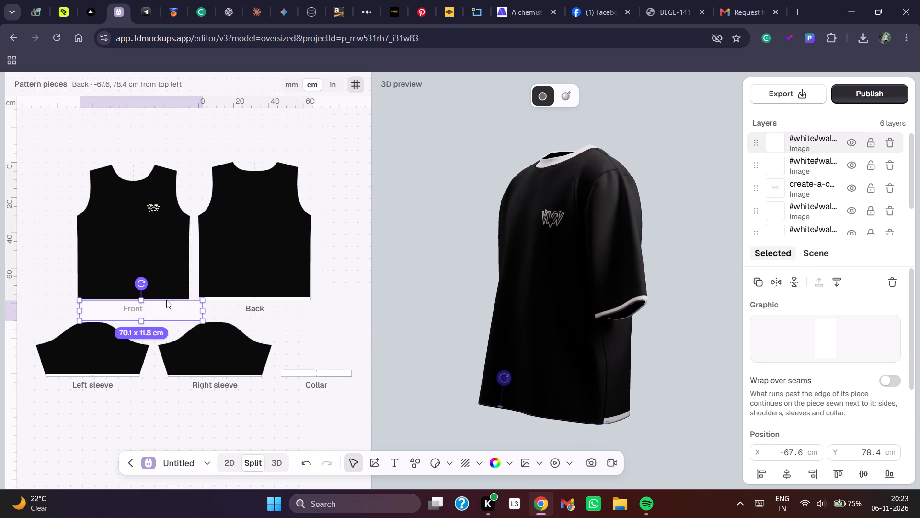
key(Up)
key(Up)
key(Up)
key(Up)
key(Up)
key(Up)
key(Up)
key(Up)
key(Up)
key(Up)
key(Up)
key(Up)
key(Up)
key(Up)
key(Up)
key(Up)
key(Up)
key(Up)
key(Up)
key(Up)
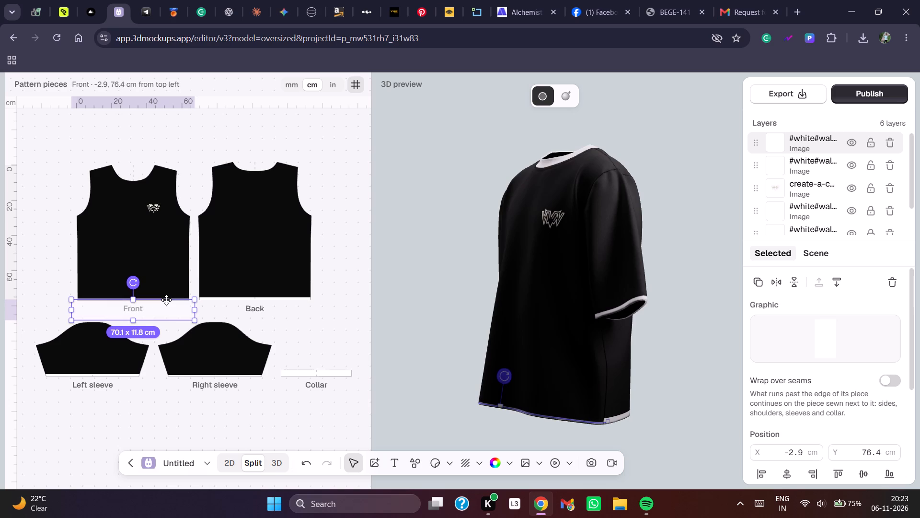
key(Up)
key(Down)
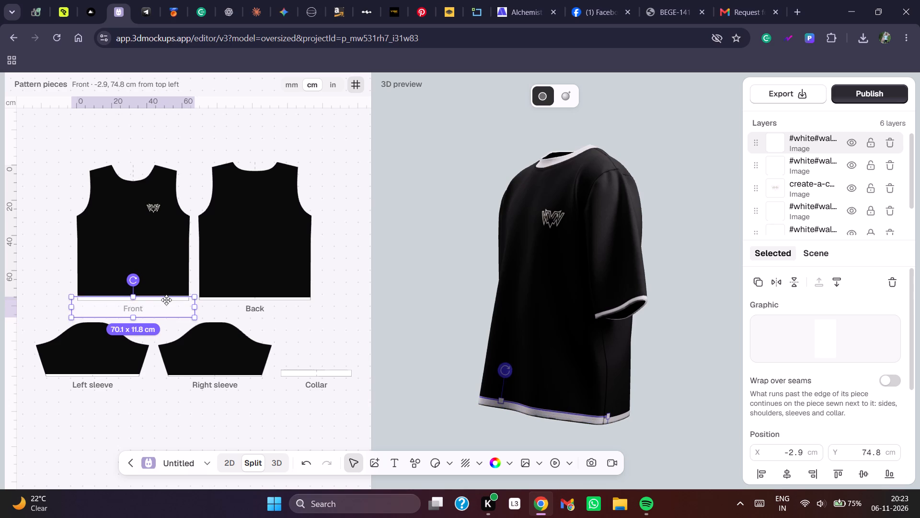
key(Down)
key(Down)
key(Down)
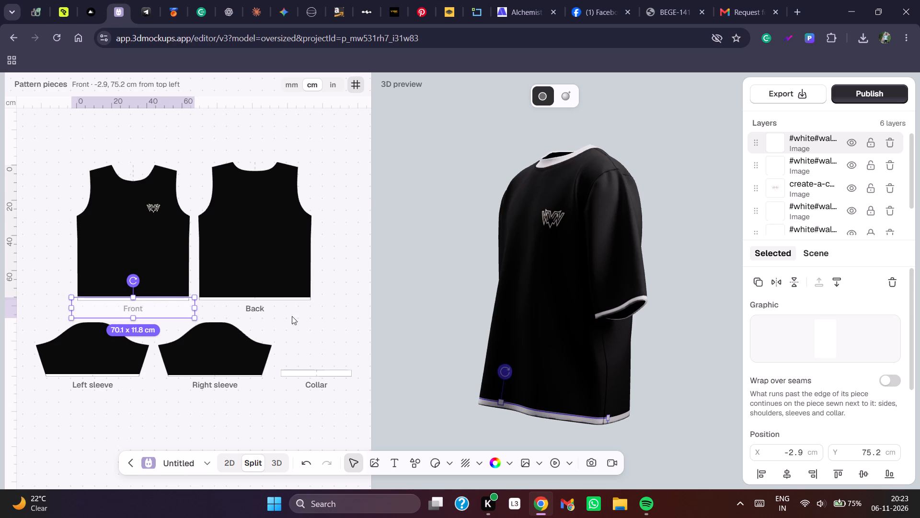
Nudge the back hem band down to about Y 77.6 cm to thin the white trim on the Back piece.
click(299, 329)
drag(492, 329, 571, 330)
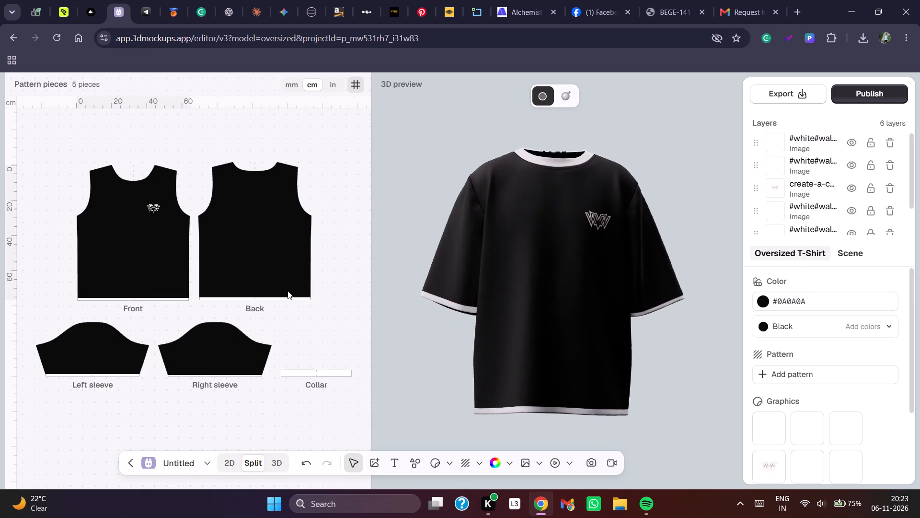
drag(431, 311, 546, 328)
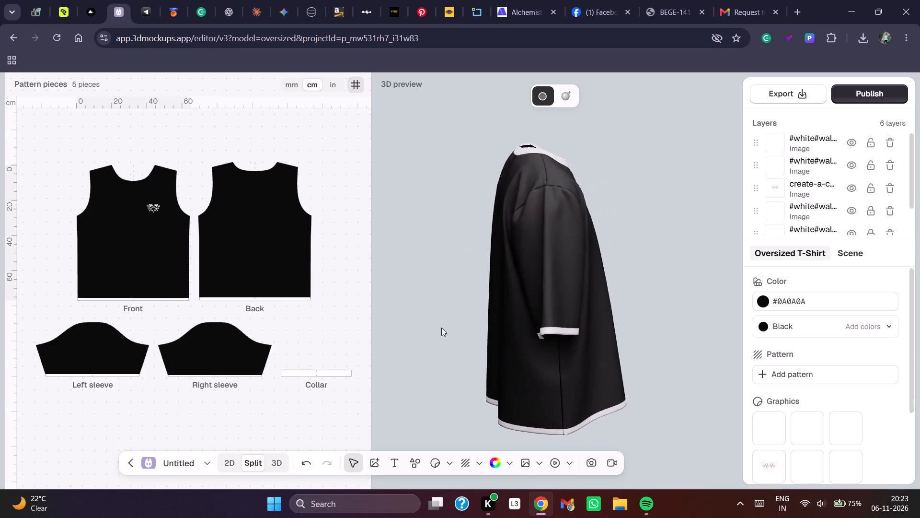
drag(441, 328, 484, 331)
click(239, 300)
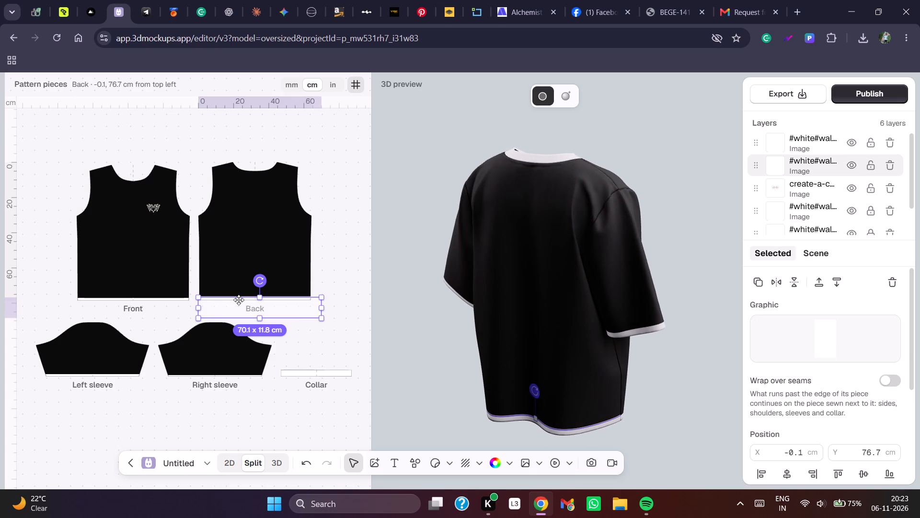
key(Down)
key(Down)
key(Down)
key(Down)
key(Down)
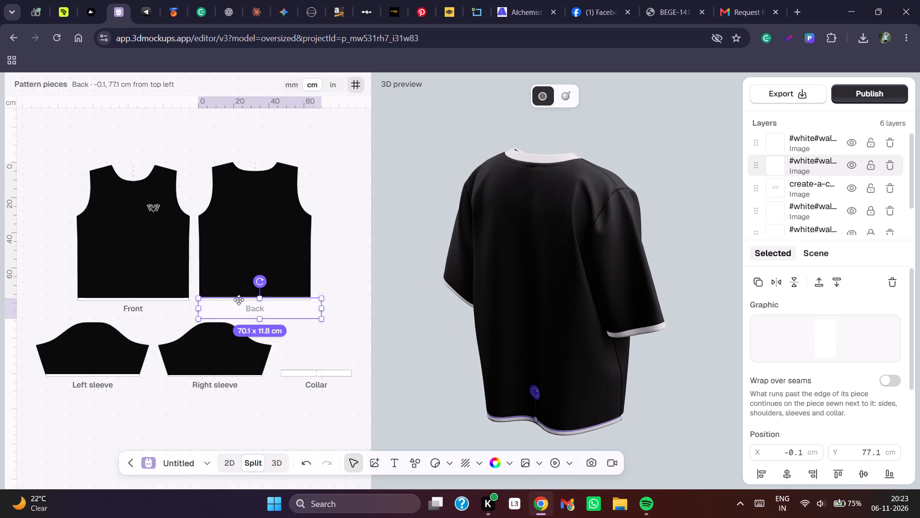
key(Down)
key(Down)
key(Down)
key(Down)
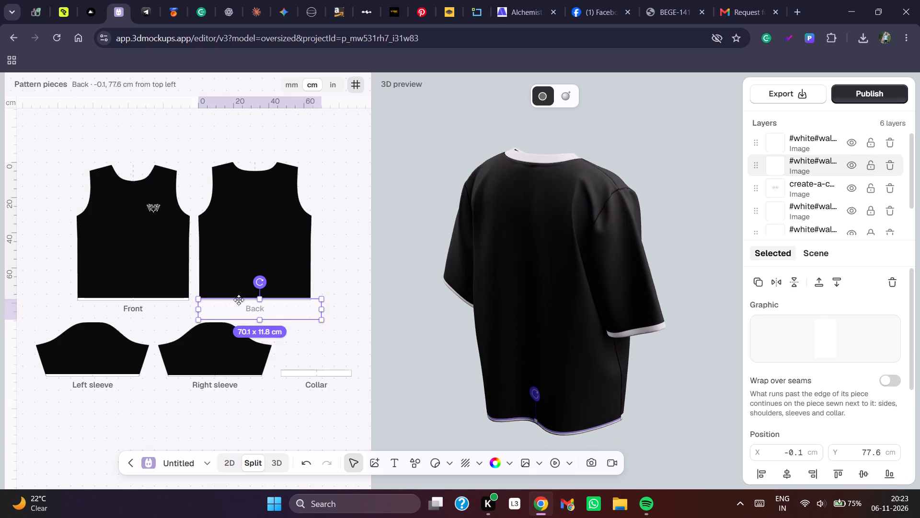
Turn the shirt around in the 3D preview and examine the back hem trim.
click(265, 265)
drag(366, 266, 477, 193)
drag(525, 232, 561, 192)
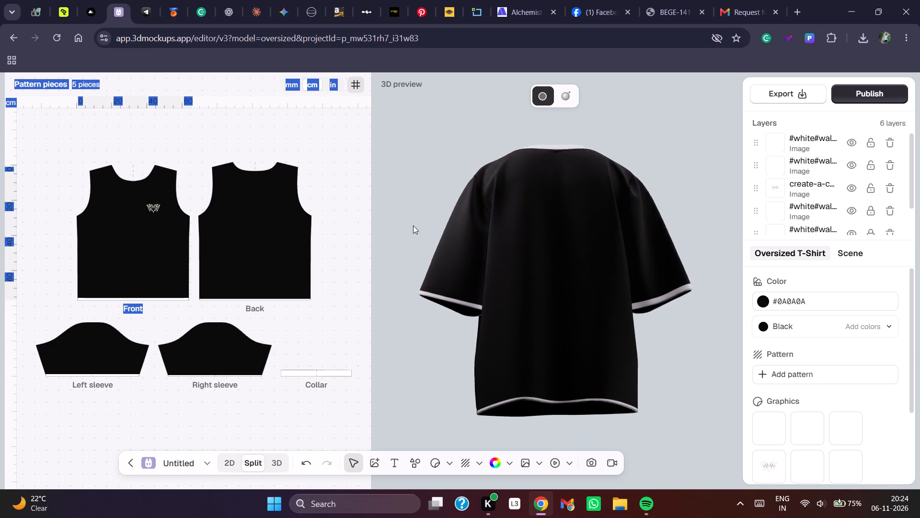
click(344, 264)
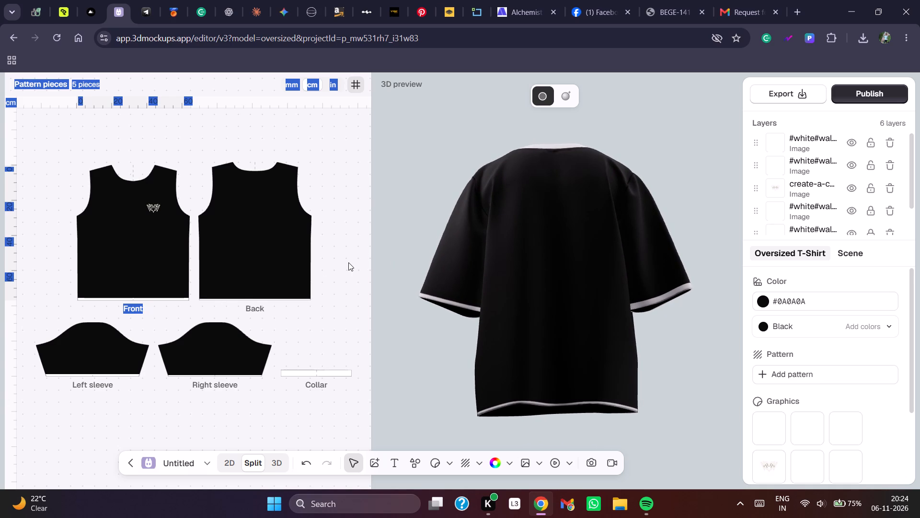
drag(359, 202, 352, 199)
drag(308, 165, 302, 144)
click(241, 126)
click(208, 129)
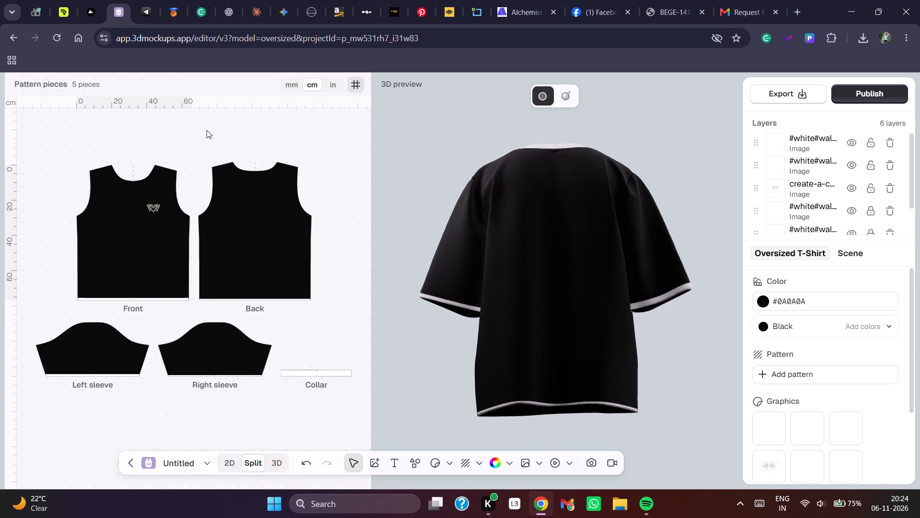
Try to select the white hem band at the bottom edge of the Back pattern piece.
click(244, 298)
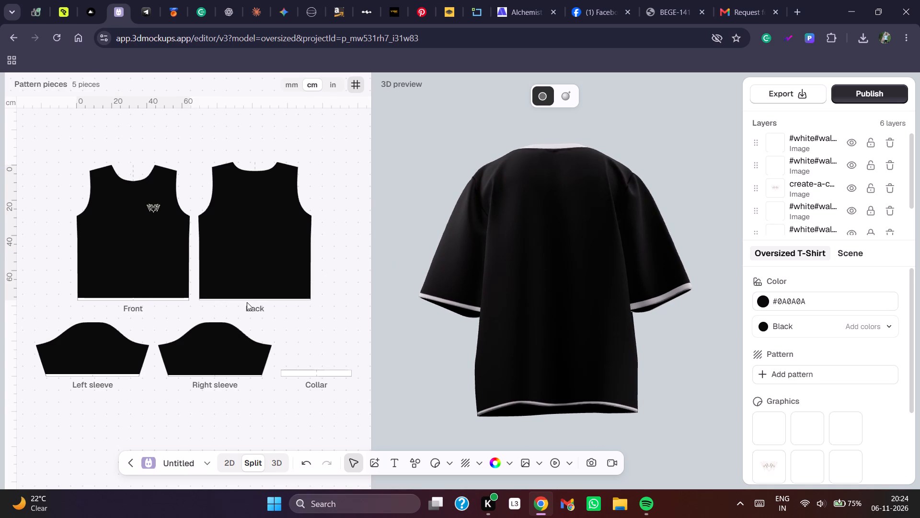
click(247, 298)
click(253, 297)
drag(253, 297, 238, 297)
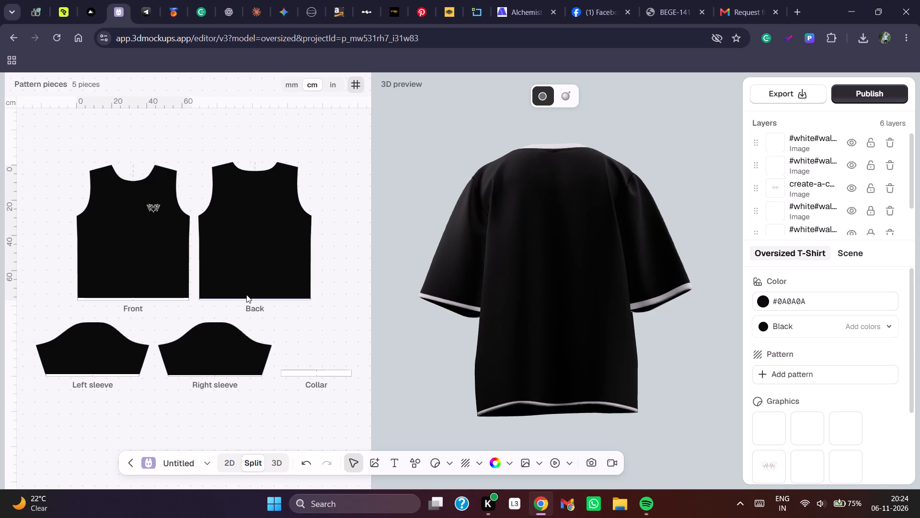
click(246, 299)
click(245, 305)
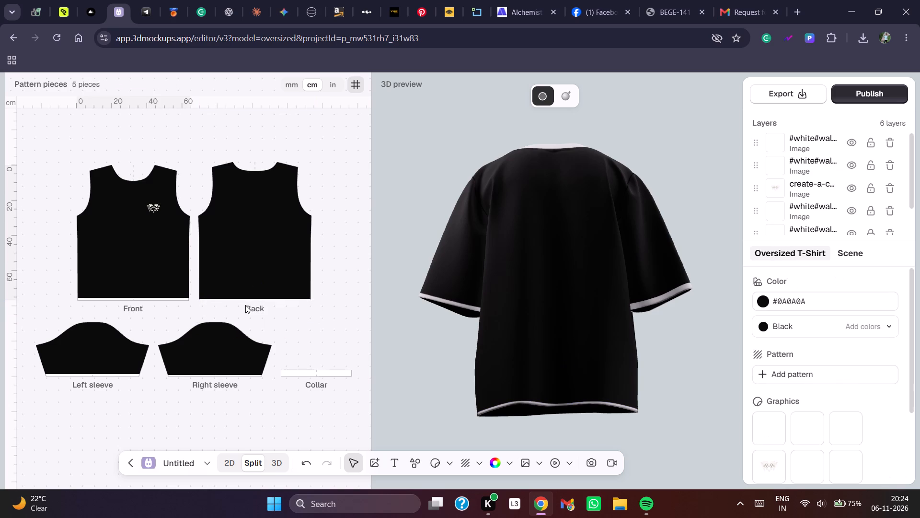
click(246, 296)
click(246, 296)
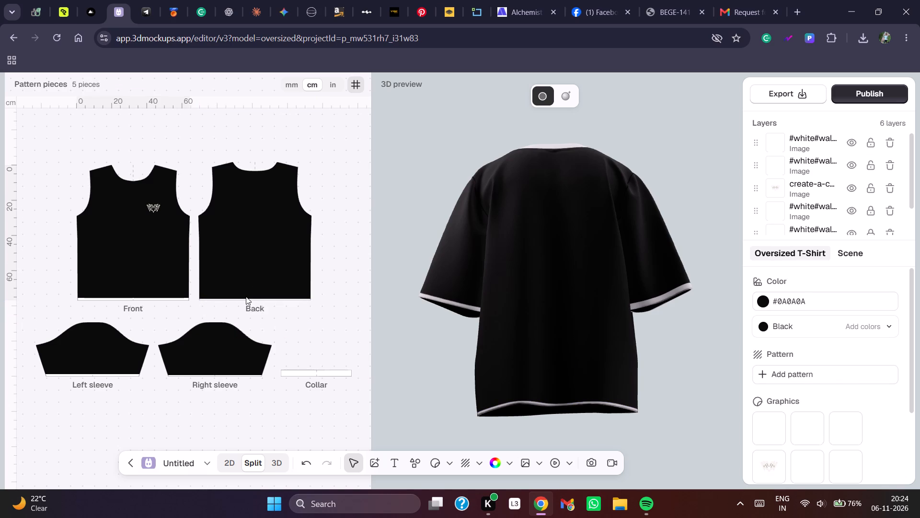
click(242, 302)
Nudge the front hem band up to about Y 74.1 cm to thicken the white trim on the Front piece.
click(826, 144)
key(Up)
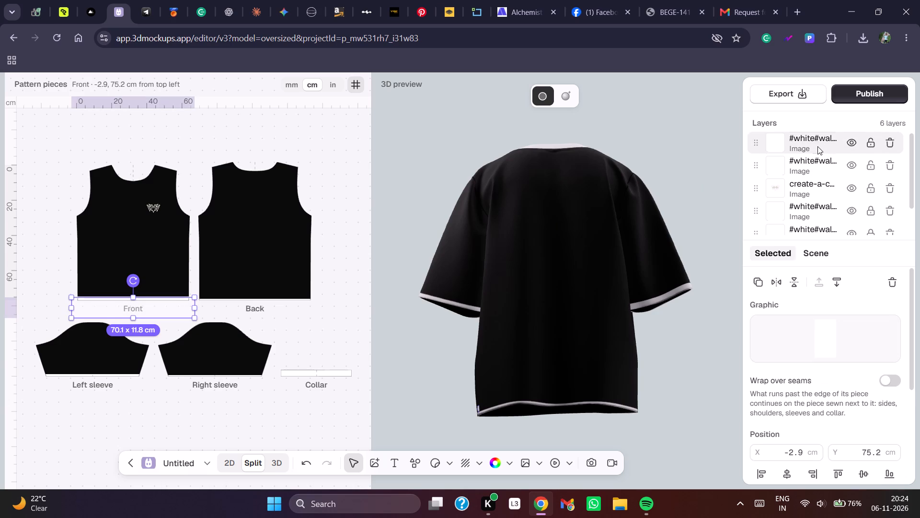
key(Up)
key(Up)
key(Up)
key(Up)
key(Up)
key(Up)
key(Up)
key(Up)
key(Up)
key(Up)
key(Up)
key(Up)
key(Up)
key(Up)
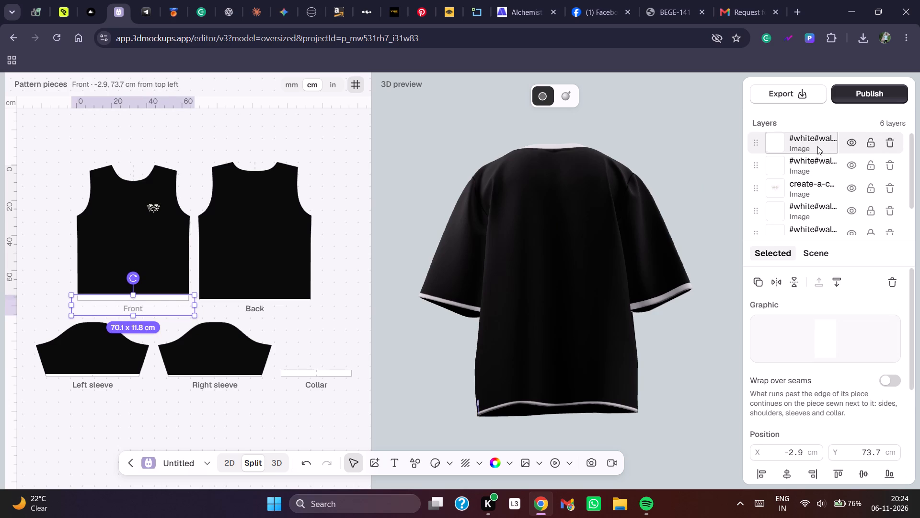
key(Down)
key(Down)
key(Down)
key(Down)
key(Up)
key(Down)
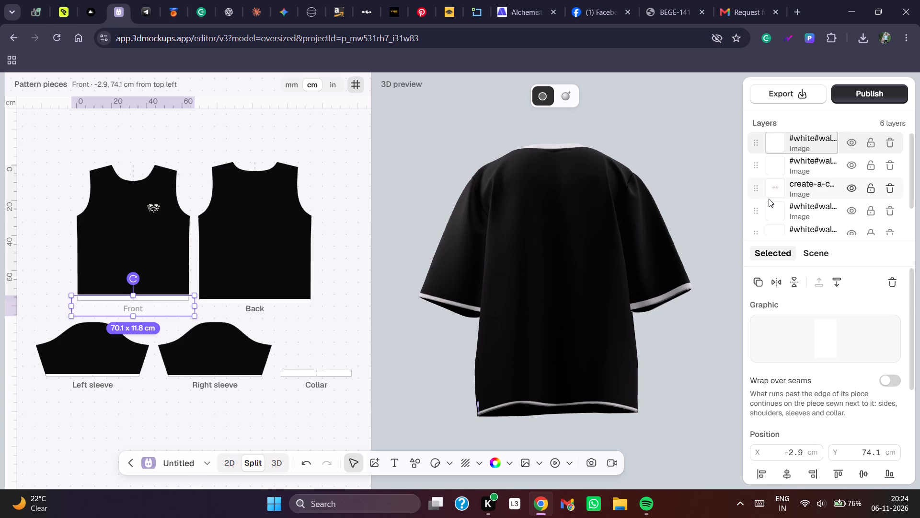
Nudge the back hem band up to about Y 75.6 cm to thicken the white trim on the Back piece.
click(806, 174)
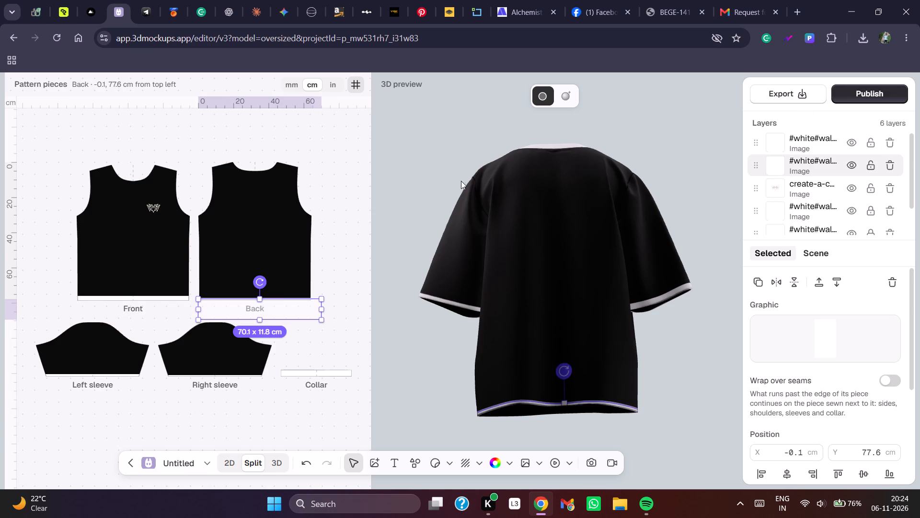
click(272, 307)
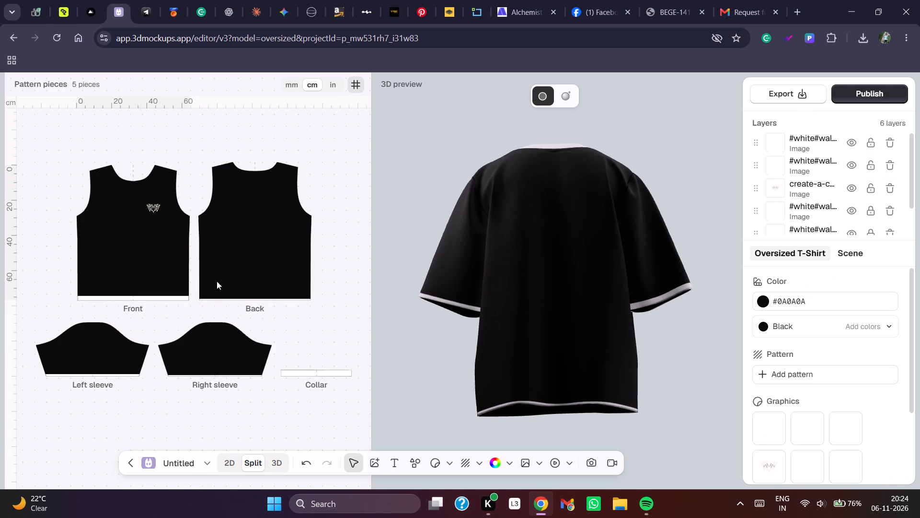
click(841, 167)
click(815, 163)
key(Up)
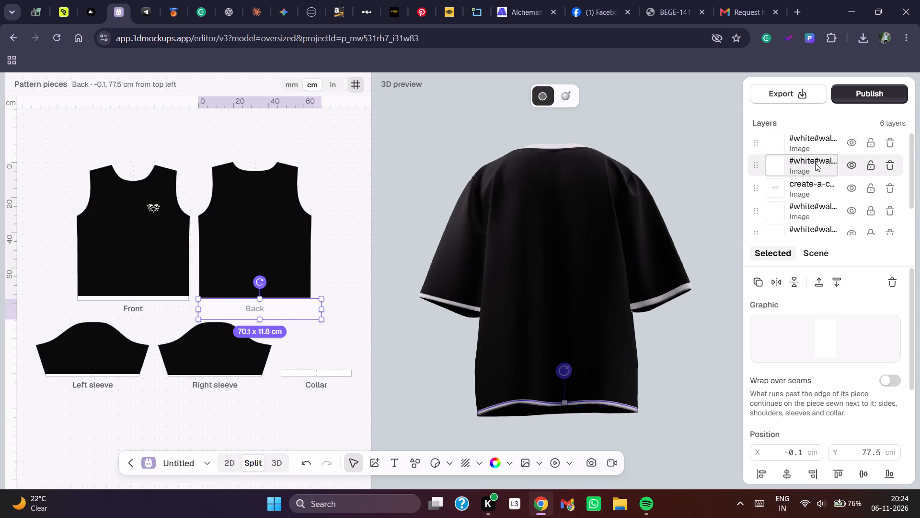
key(Up)
key(Up)
key(Up)
key(Up)
key(Up)
key(Up)
key(Up)
key(Up)
key(Up)
key(Up)
key(Up)
key(Up)
key(Up)
key(Up)
key(Up)
key(Up)
key(Up)
key(Up)
key(Up)
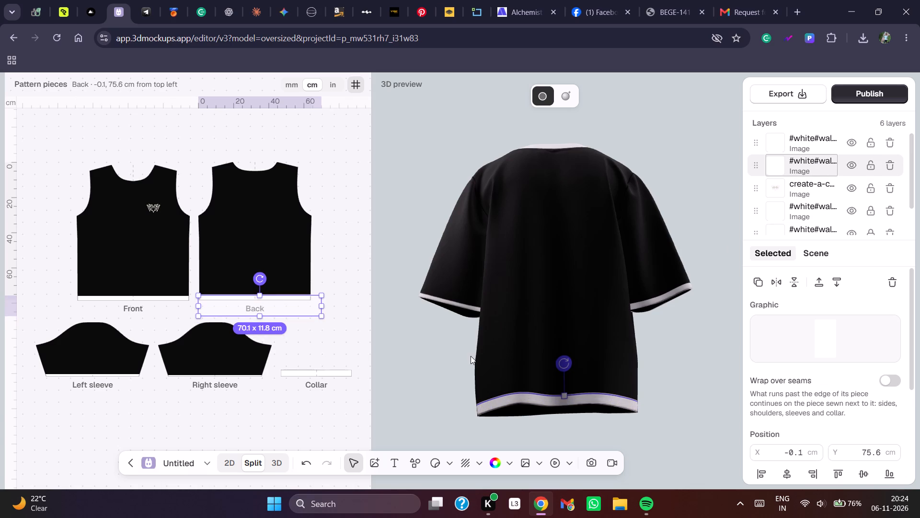
Compare the front and back hem trim thickness and side seam alignment on the 3D shirt from several angles.
click(449, 367)
drag(414, 367, 625, 395)
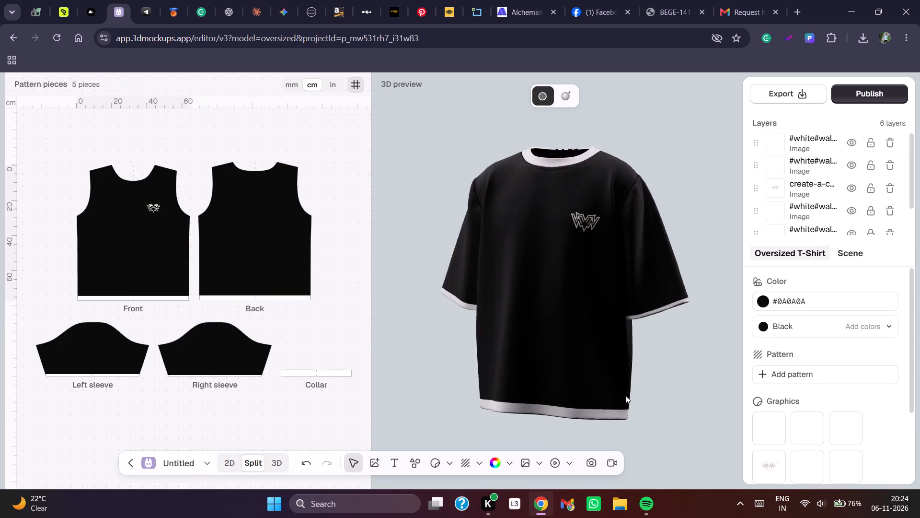
drag(625, 395, 628, 395)
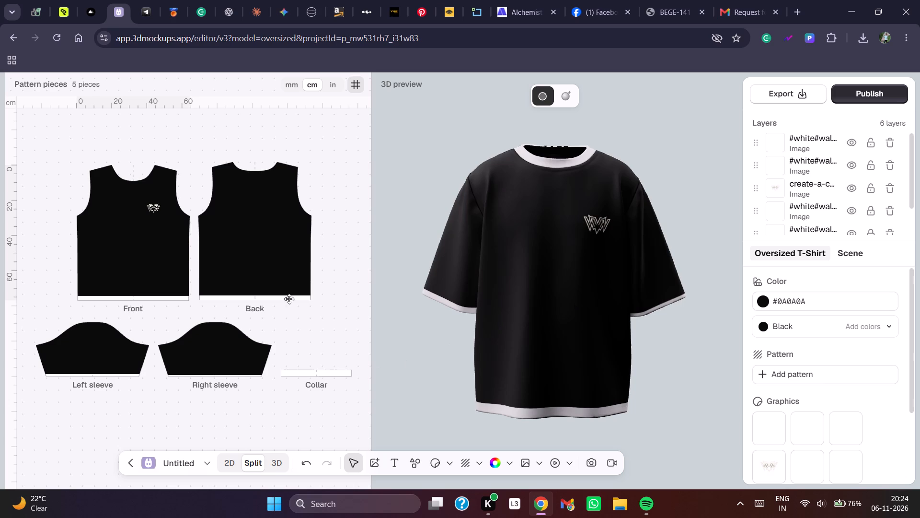
click(172, 297)
click(214, 298)
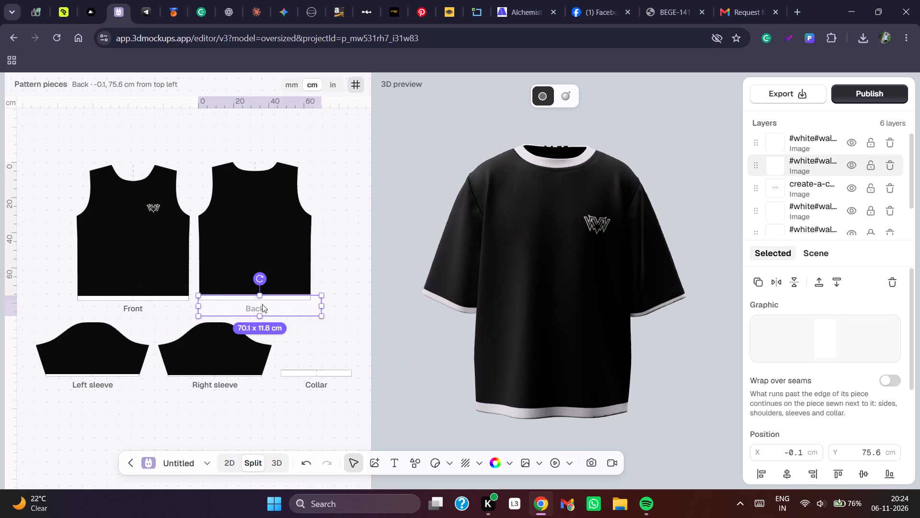
drag(419, 353, 543, 363)
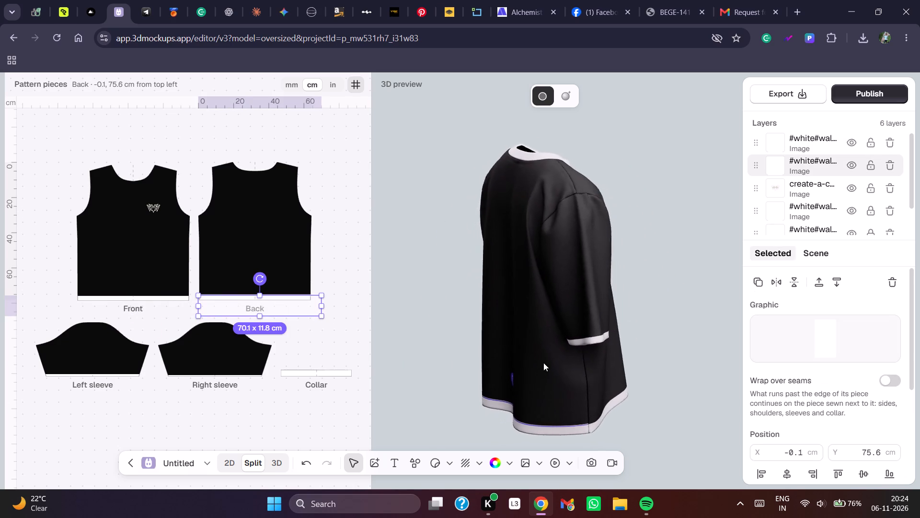
drag(543, 363, 611, 283)
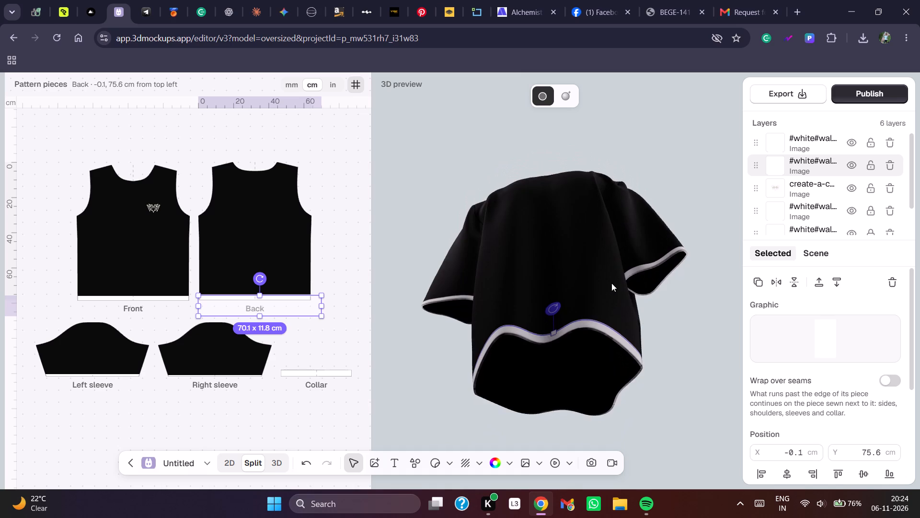
drag(611, 283, 613, 346)
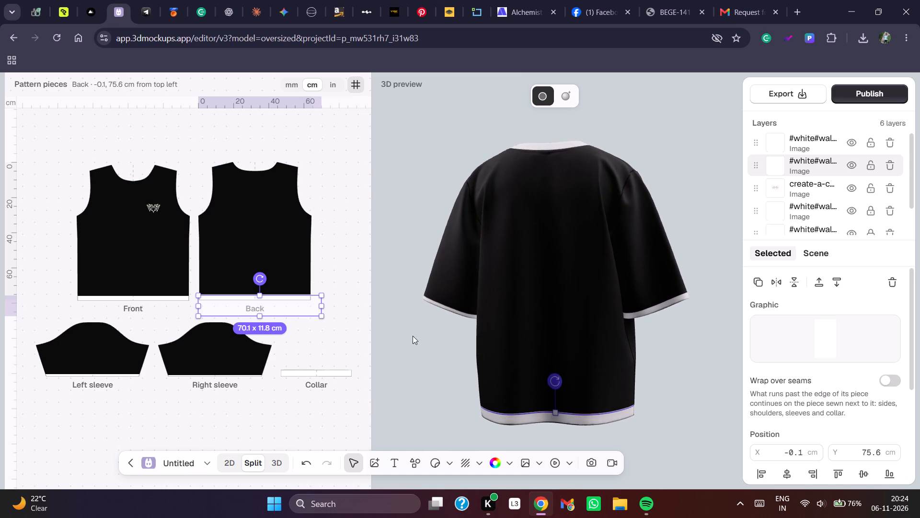
click(165, 299)
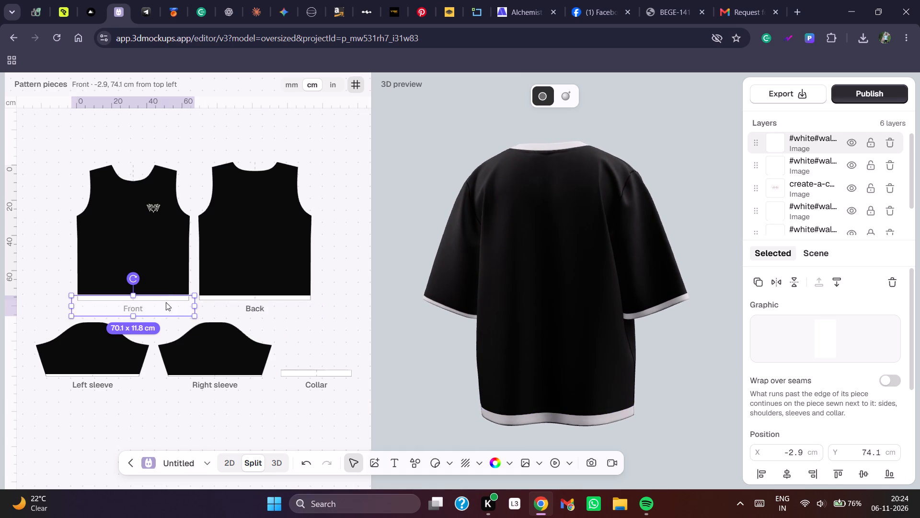
click(329, 252)
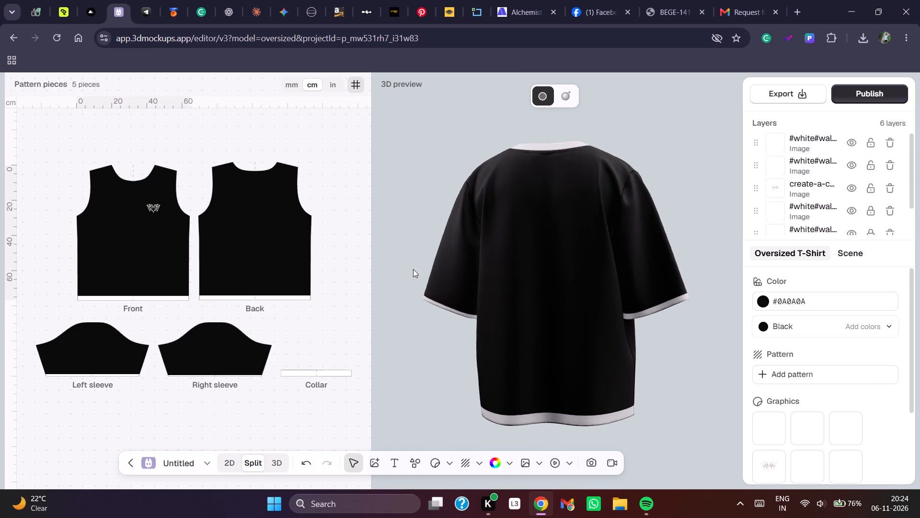
drag(474, 267, 698, 276)
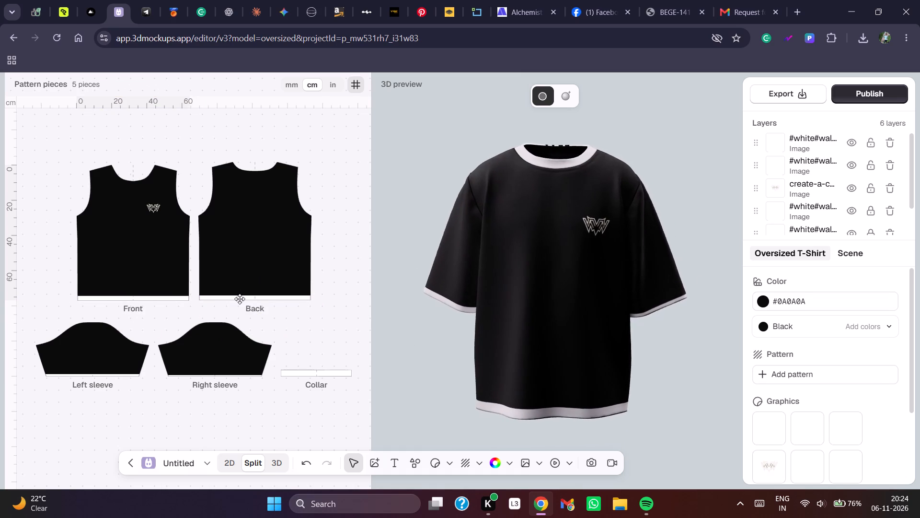
Nudge the back hem band down to about Y 76.1 cm to slim the trim on the Back piece.
click(240, 299)
key(Down)
key(Down)
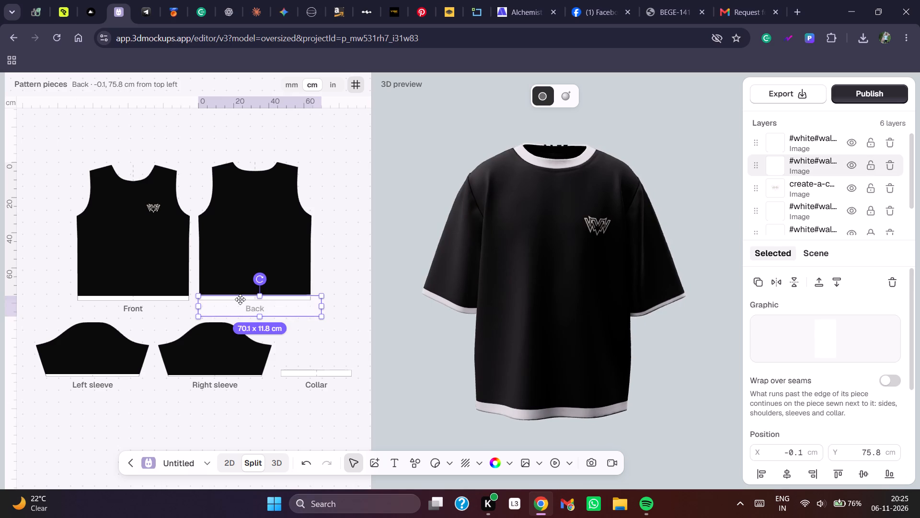
key(Down)
key(Down)
key(Down)
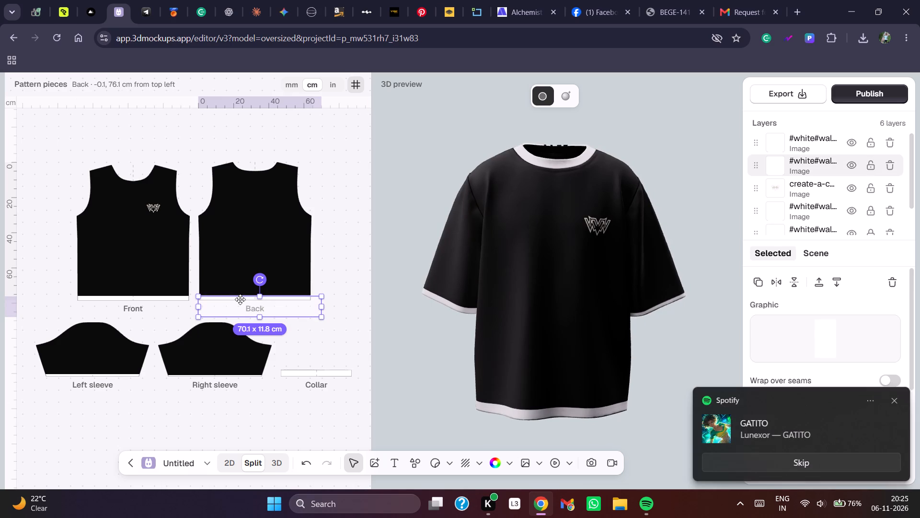
Nudge the front hem band down to about Y 75.1 cm to slim the trim on the Front piece.
click(161, 299)
key(Down)
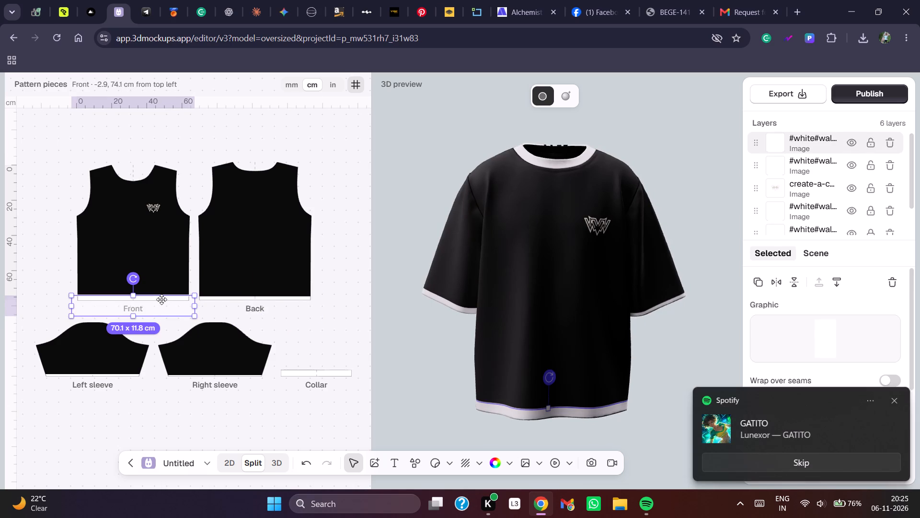
key(Down)
key(Down)
key(Down)
key(Down)
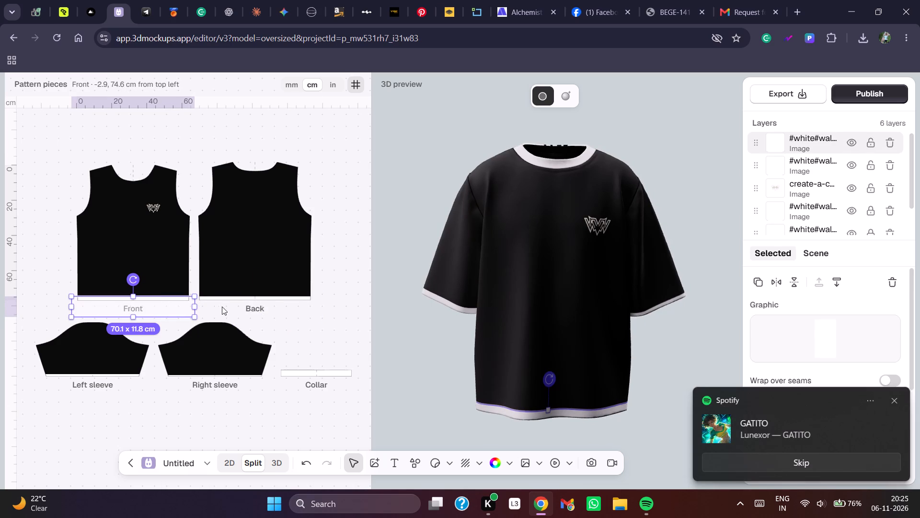
key(Down)
key(Down)
key(Down)
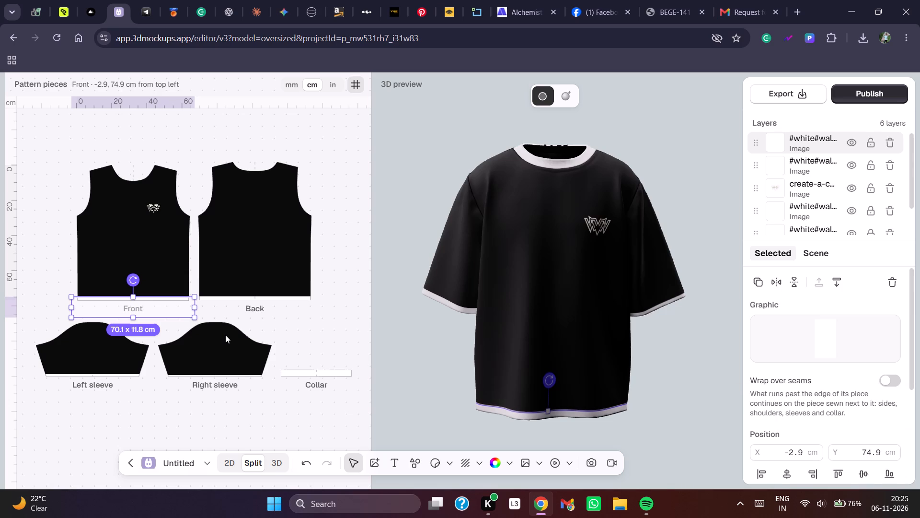
key(Down)
key(Down)
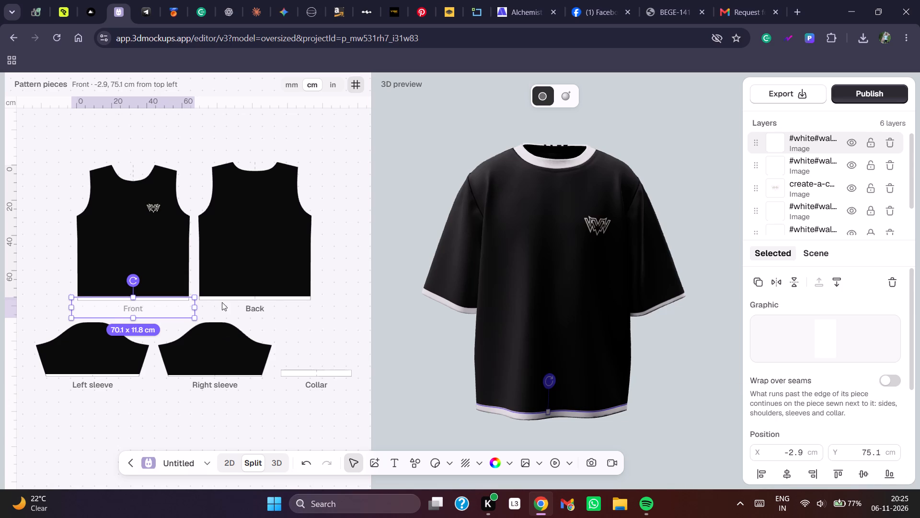
Nudge the back hem band down to about Y 76.6 cm to match the front trim, and check it on the 3D shirt.
click(225, 299)
key(Down)
key(Down)
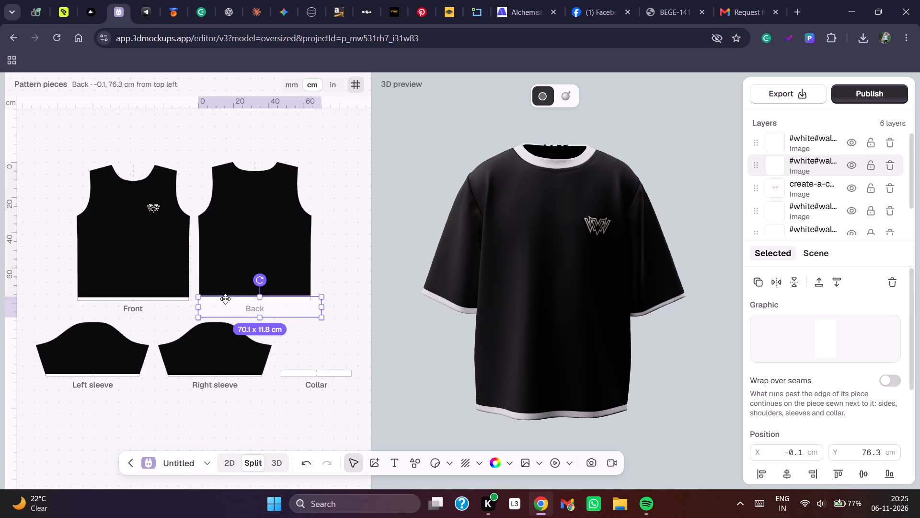
key(Down)
key(Down)
key(Down)
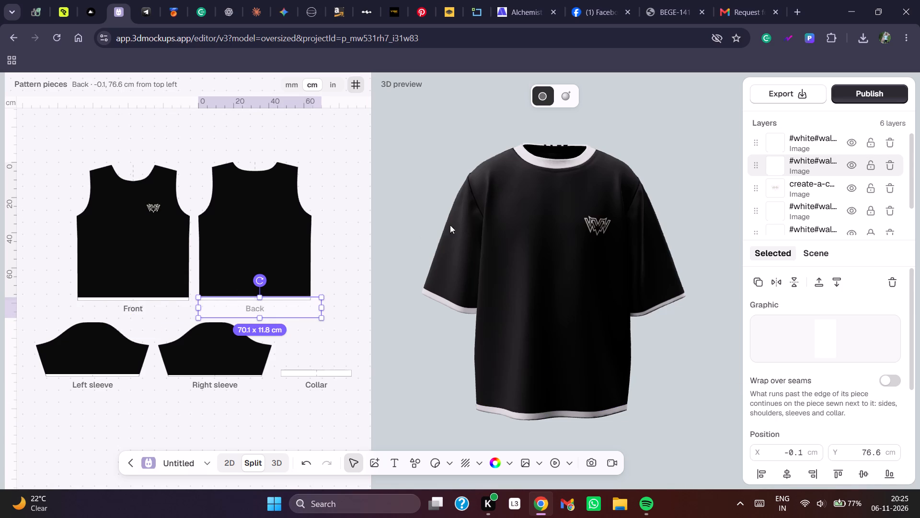
click(386, 199)
drag(390, 197, 626, 197)
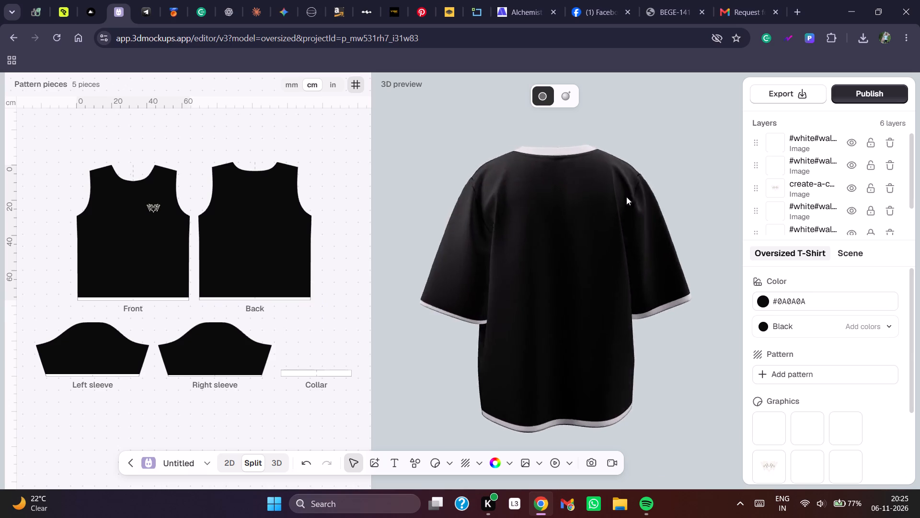
drag(626, 197, 537, 188)
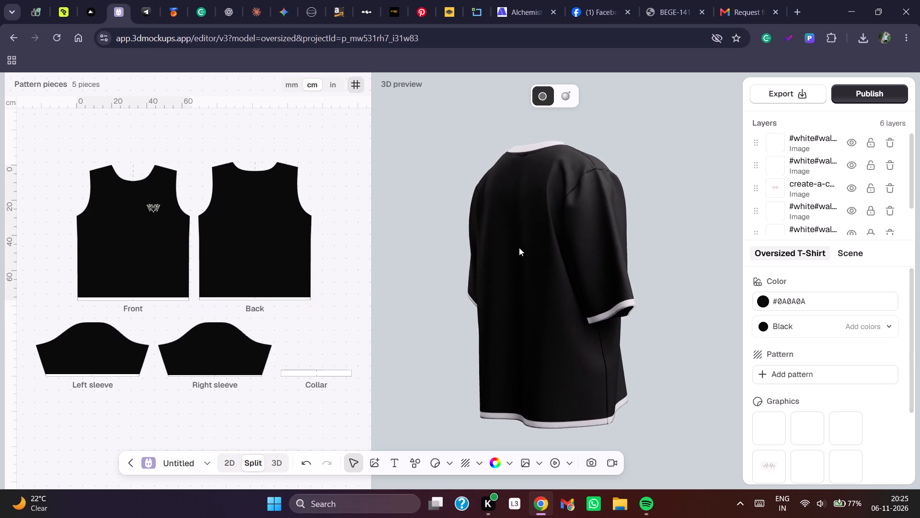
Examine the collar, sleeve and hem trim on the 3D shirt from the front, below and above.
drag(519, 247, 770, 235)
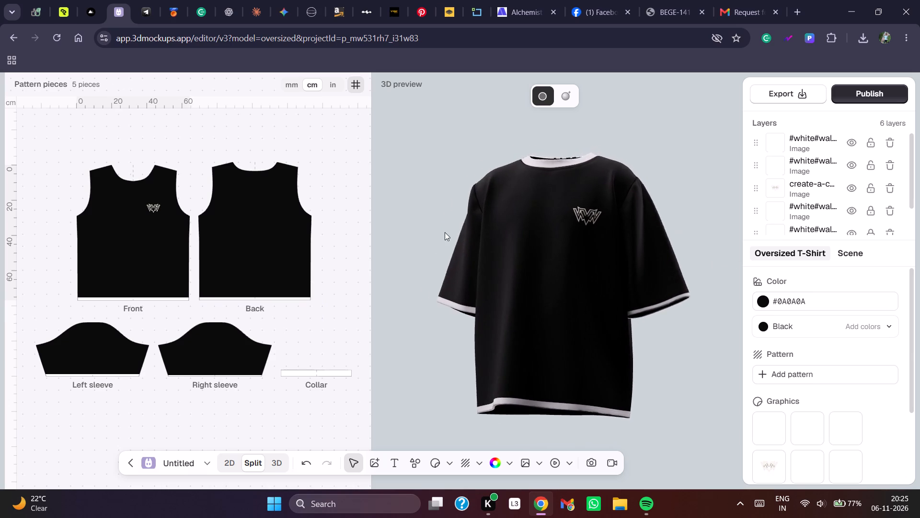
drag(455, 208, 498, 205)
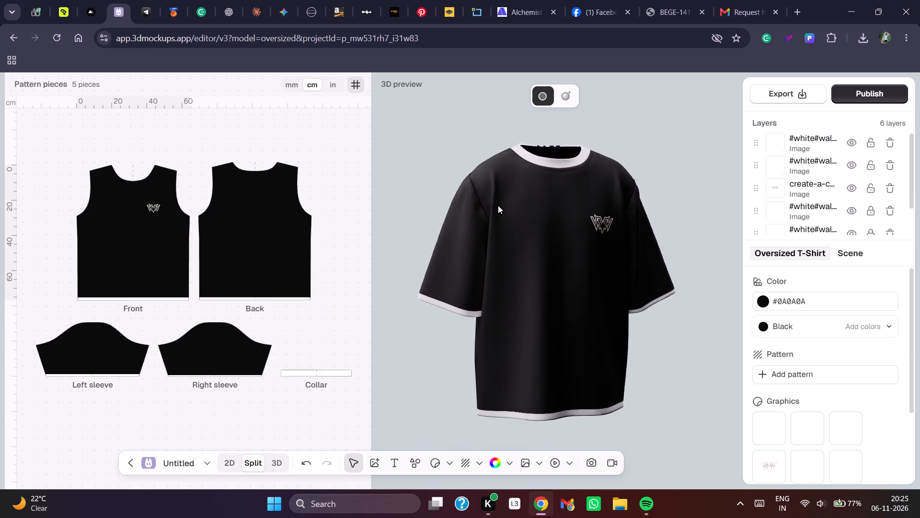
drag(498, 205, 492, 216)
scroll(557, 248, up, 4)
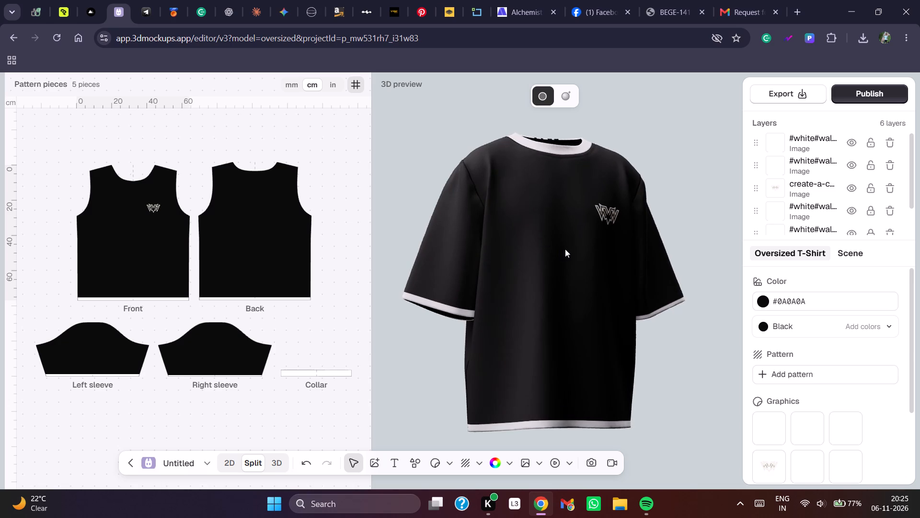
scroll(565, 249, up, 10)
scroll(568, 249, down, 10)
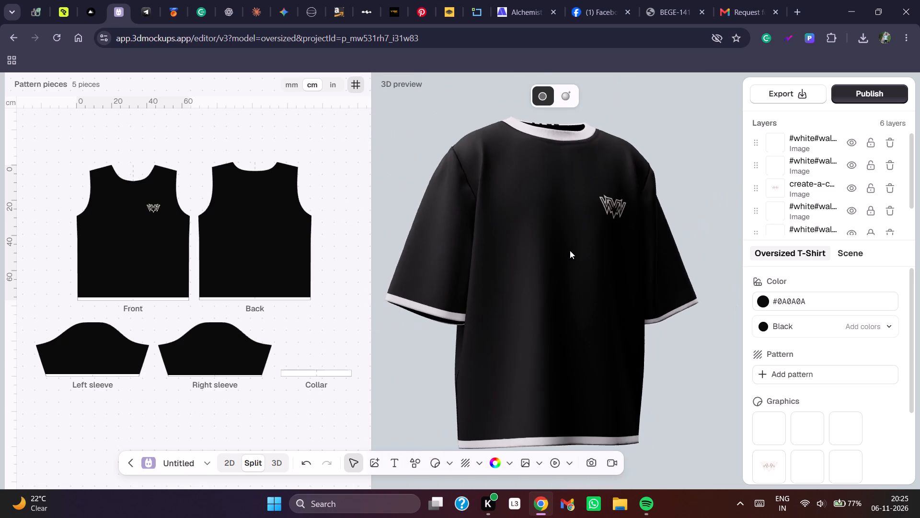
drag(529, 286, 608, 173)
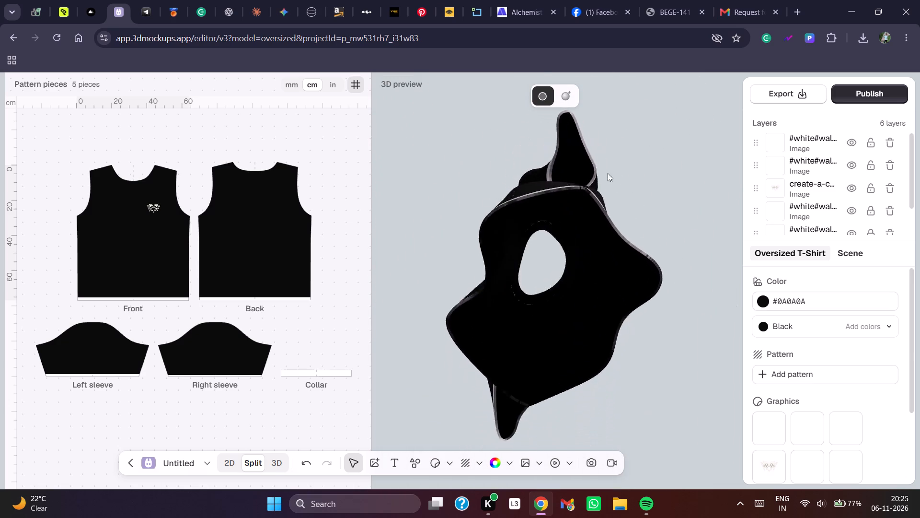
drag(608, 173, 629, 380)
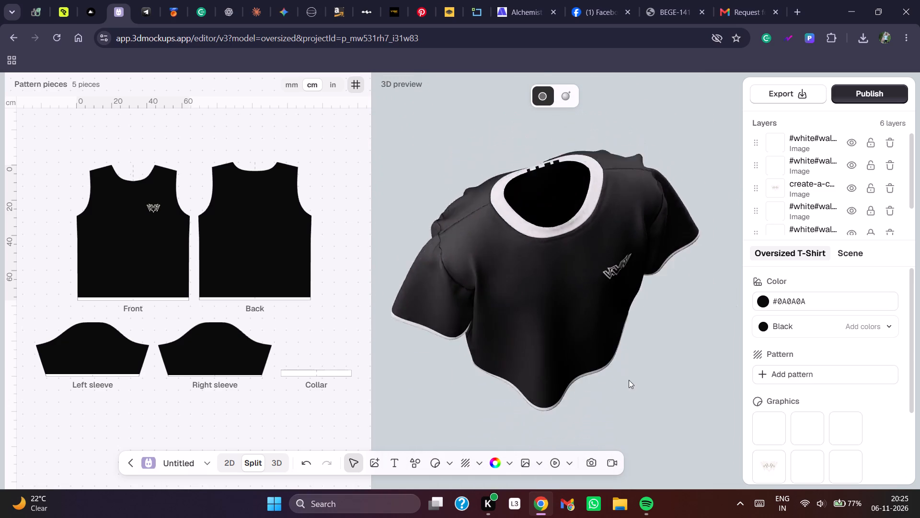
drag(629, 380, 514, 304)
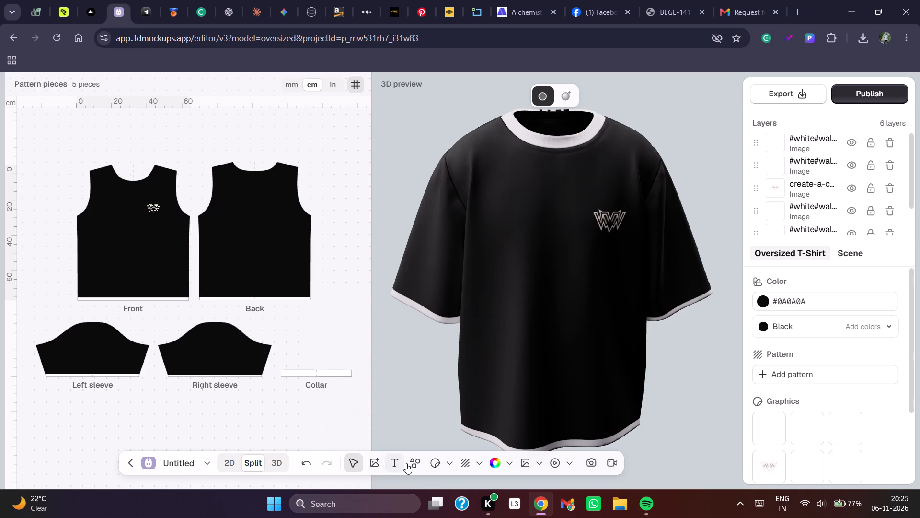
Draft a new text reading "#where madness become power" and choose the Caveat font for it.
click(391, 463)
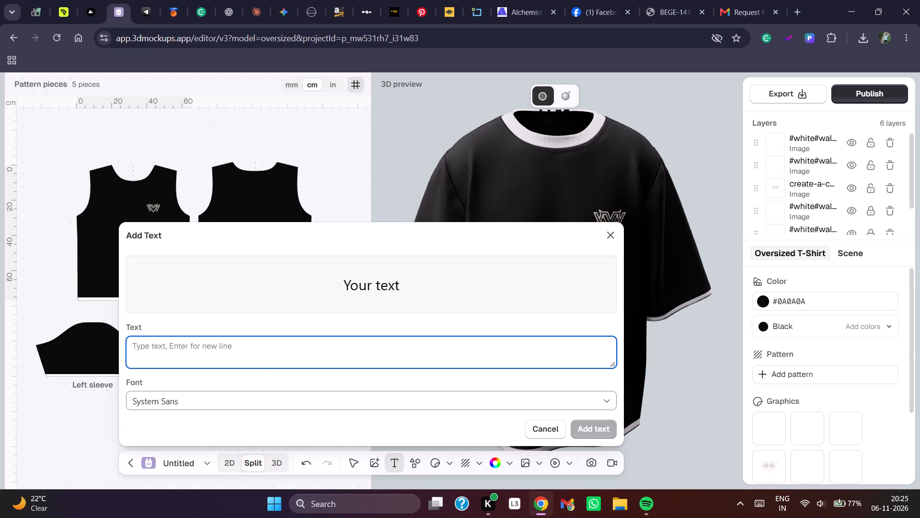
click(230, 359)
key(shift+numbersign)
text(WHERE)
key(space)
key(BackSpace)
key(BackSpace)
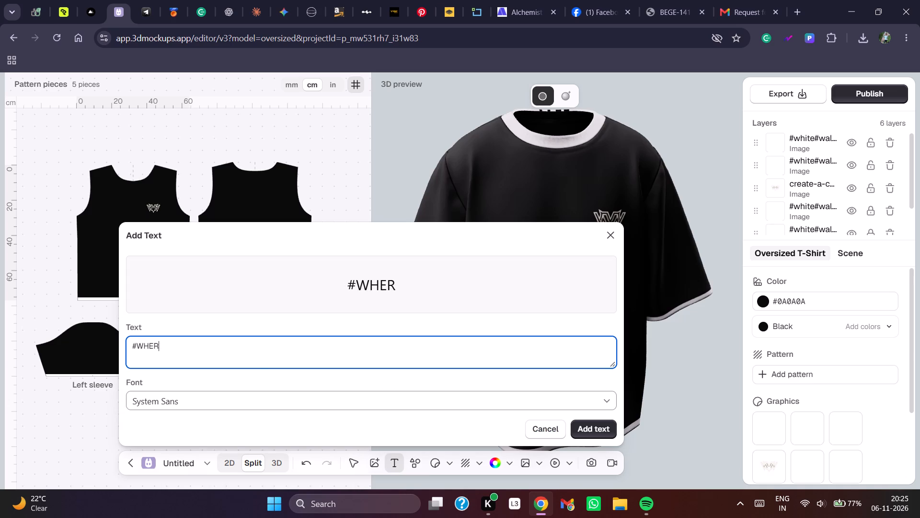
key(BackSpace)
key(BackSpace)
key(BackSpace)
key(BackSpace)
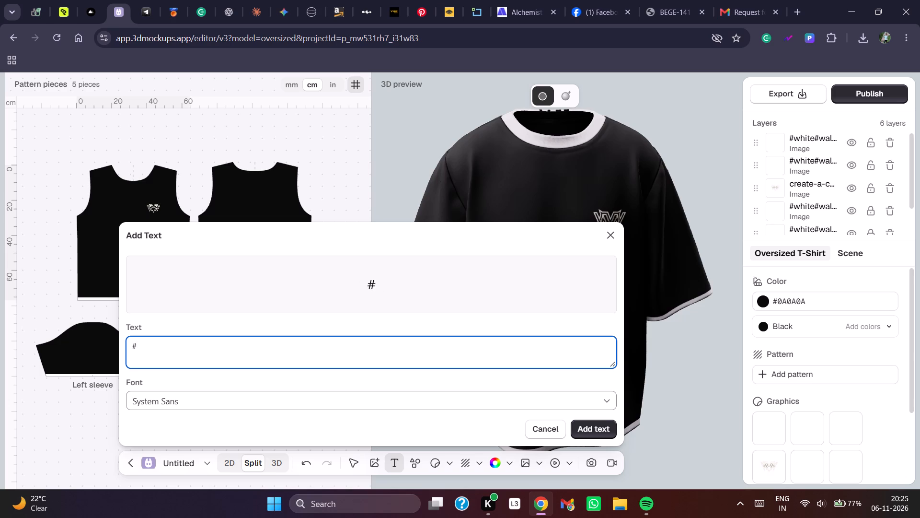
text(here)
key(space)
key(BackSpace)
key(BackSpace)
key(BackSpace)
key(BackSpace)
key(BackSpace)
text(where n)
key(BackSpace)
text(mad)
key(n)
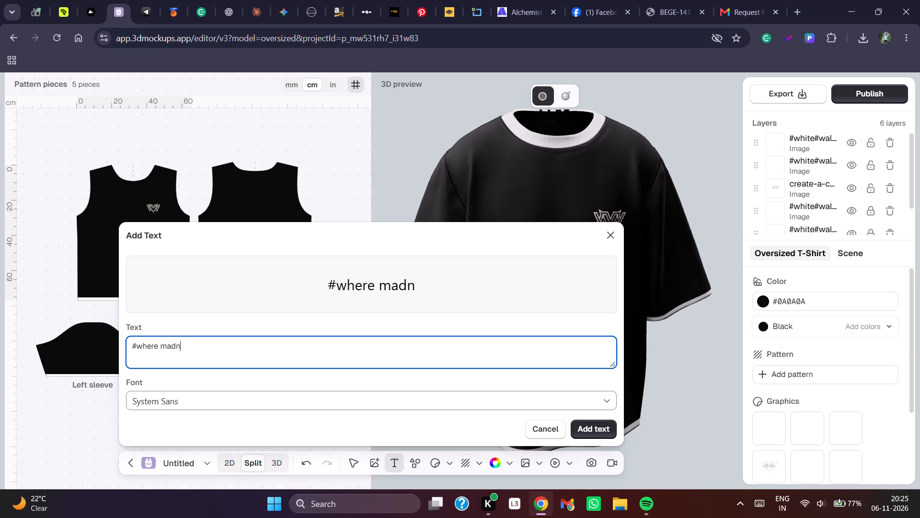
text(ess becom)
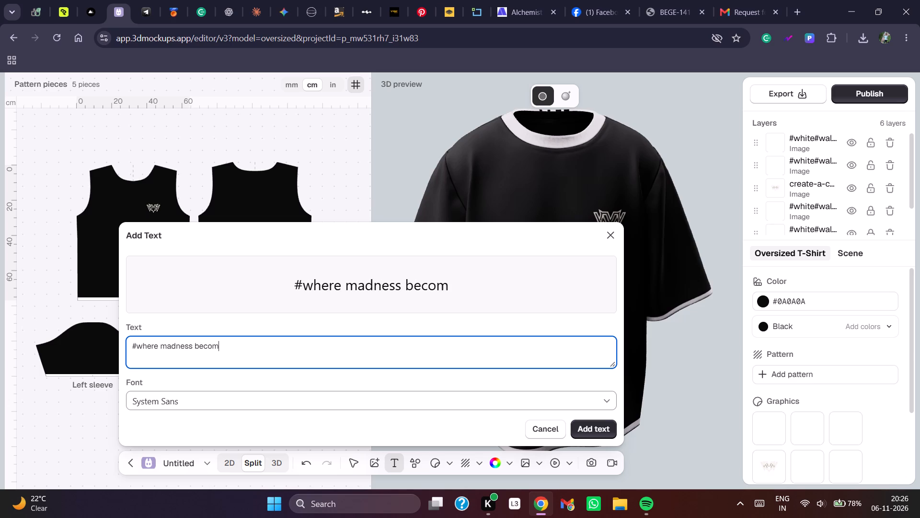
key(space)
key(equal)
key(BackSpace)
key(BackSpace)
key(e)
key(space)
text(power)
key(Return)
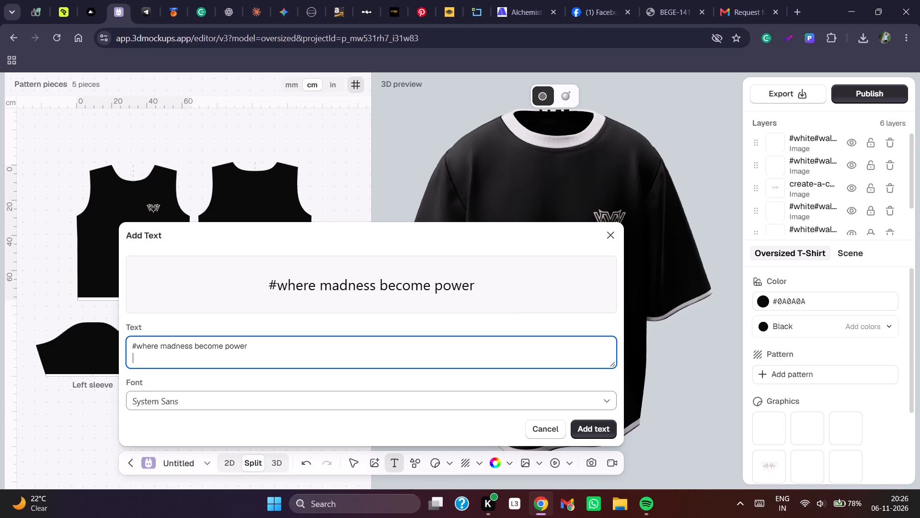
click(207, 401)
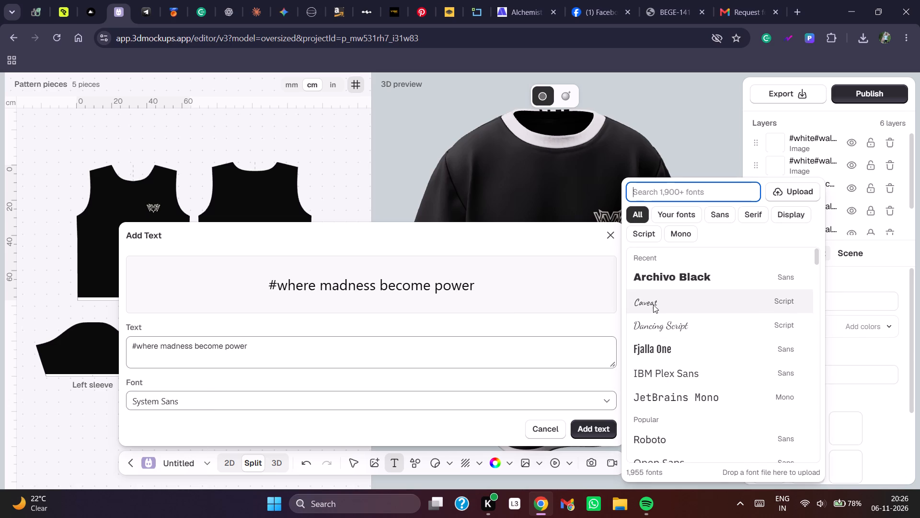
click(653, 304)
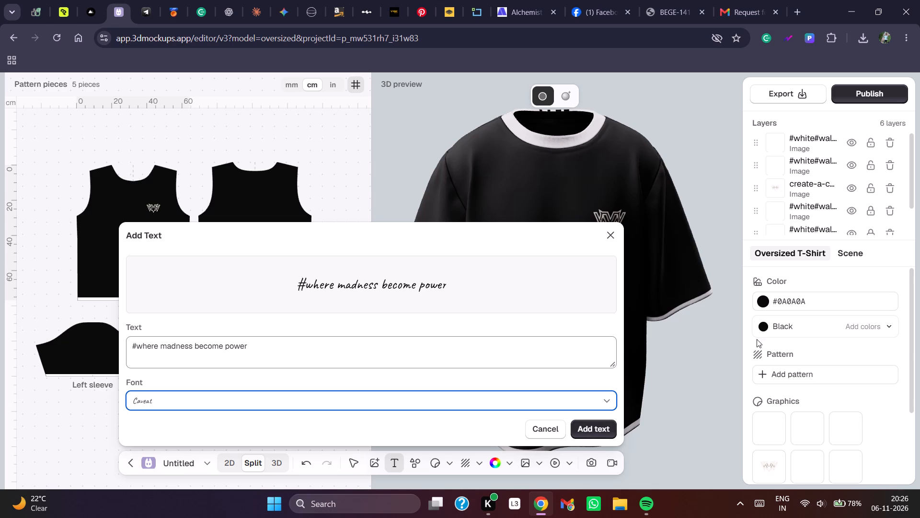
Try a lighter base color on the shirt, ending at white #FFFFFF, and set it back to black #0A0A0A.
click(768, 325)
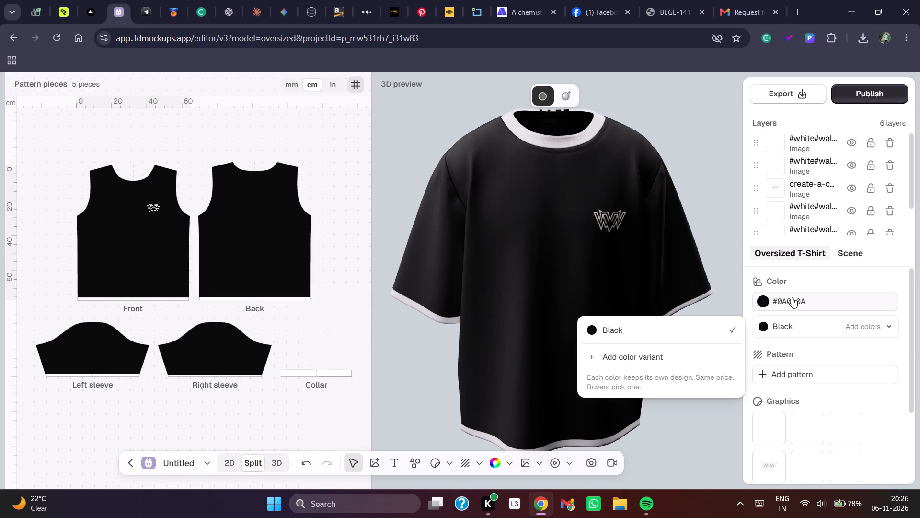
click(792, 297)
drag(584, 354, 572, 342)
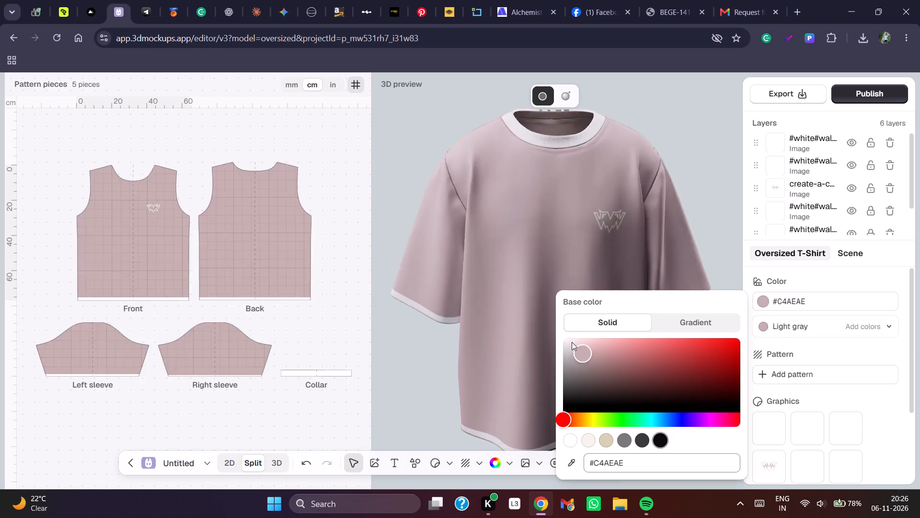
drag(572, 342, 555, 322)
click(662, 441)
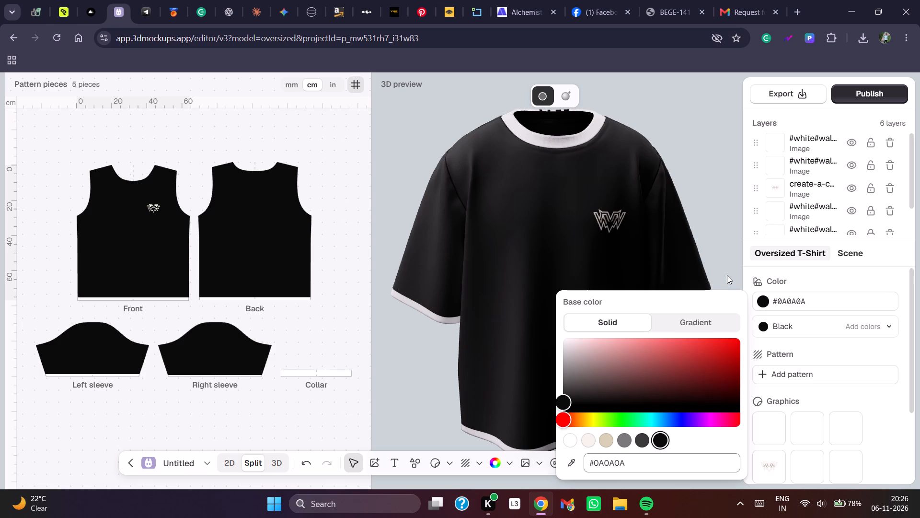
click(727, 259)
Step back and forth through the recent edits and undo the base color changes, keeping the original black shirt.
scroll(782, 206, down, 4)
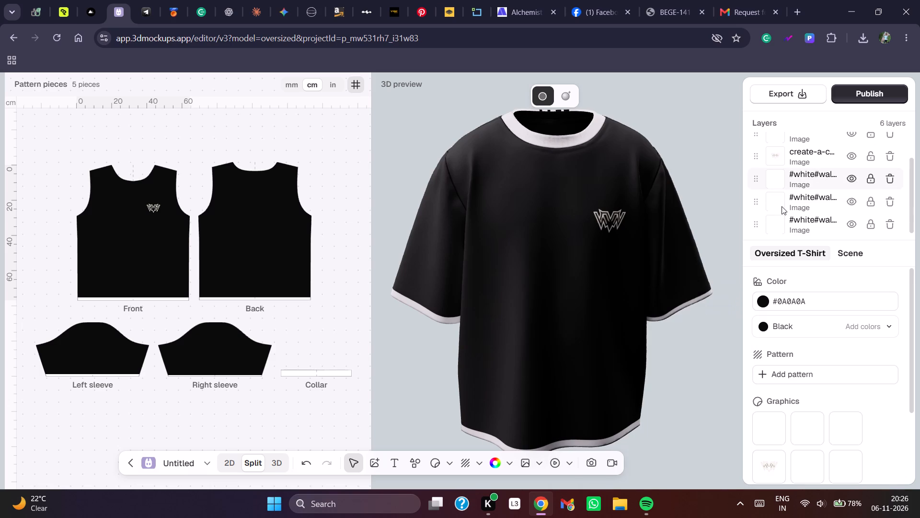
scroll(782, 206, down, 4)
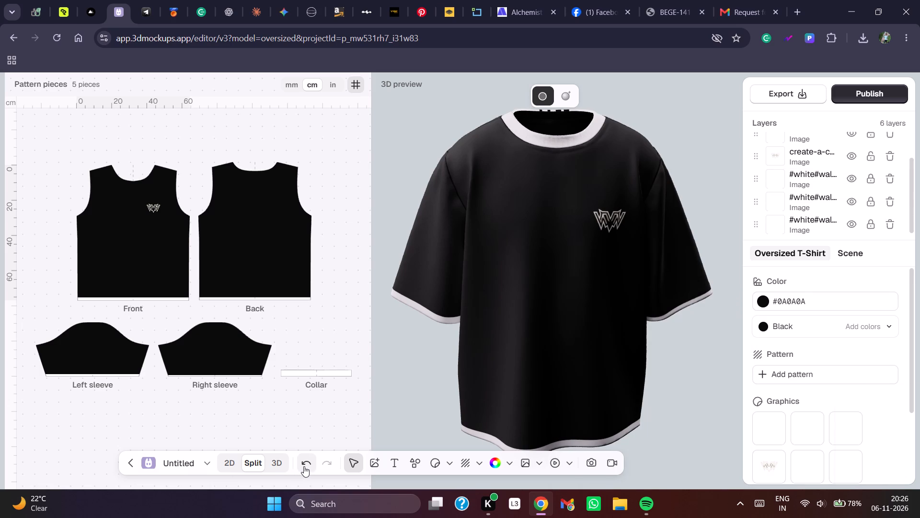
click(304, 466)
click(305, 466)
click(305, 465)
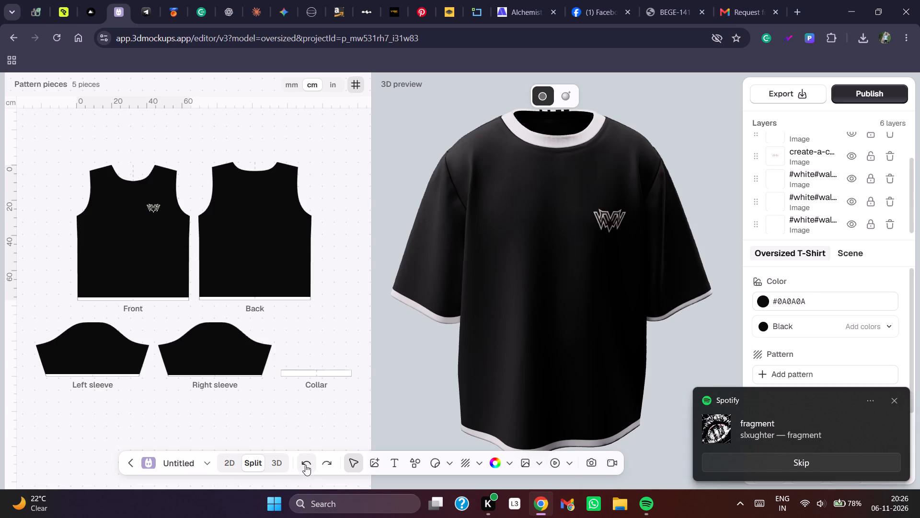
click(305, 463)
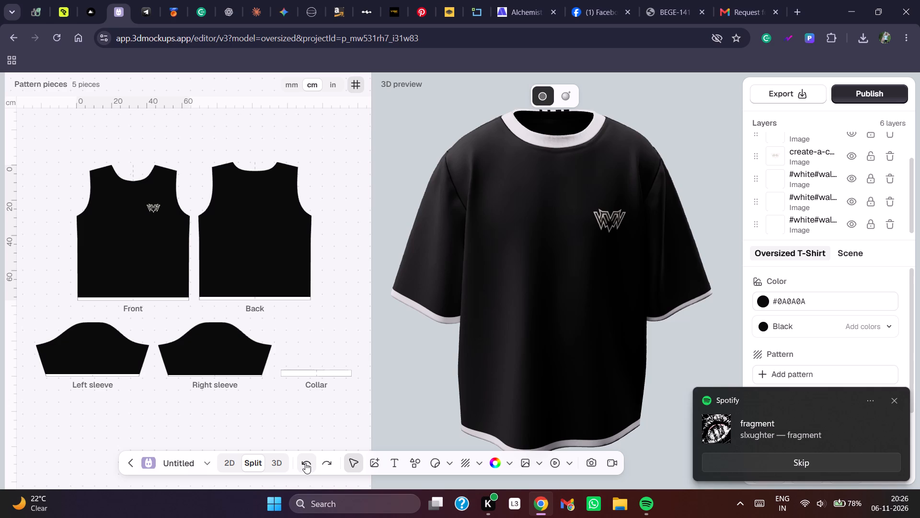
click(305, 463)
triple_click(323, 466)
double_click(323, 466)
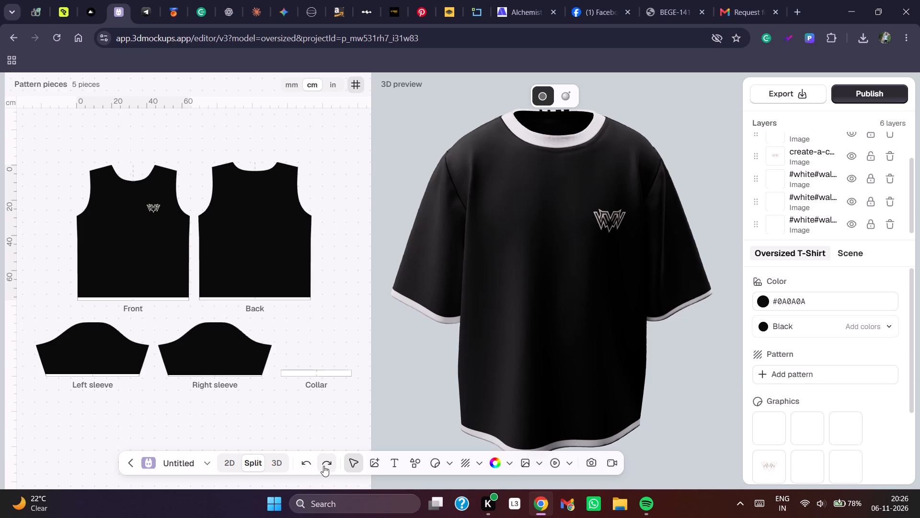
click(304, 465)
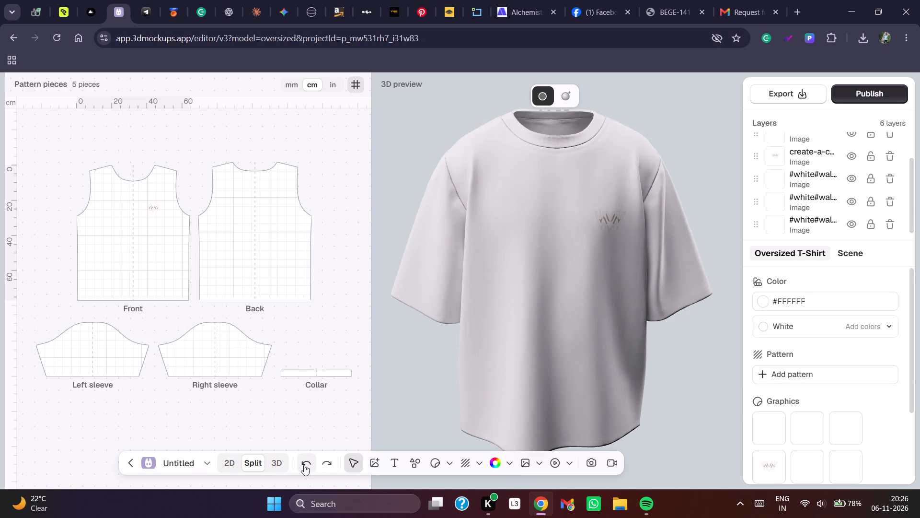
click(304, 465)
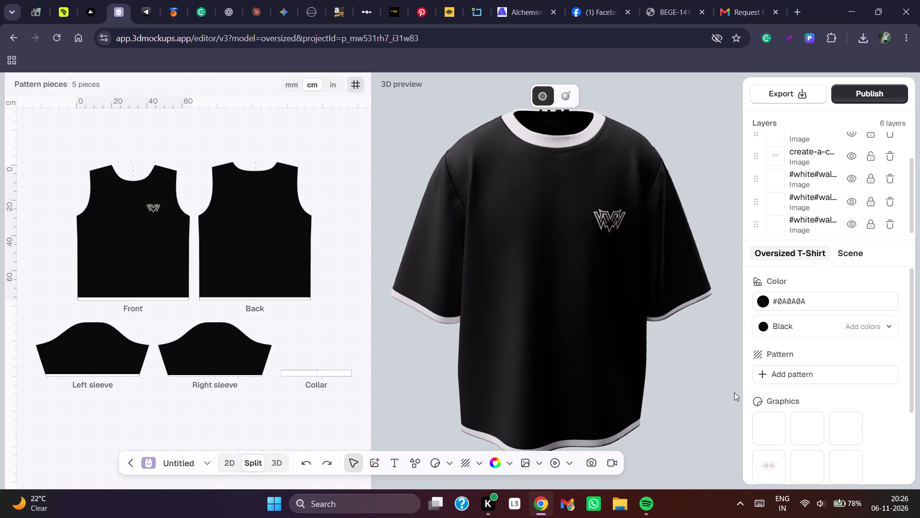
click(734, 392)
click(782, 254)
Add the text "#where madness become power" in the Caveat font to the shirt's front piece.
click(394, 465)
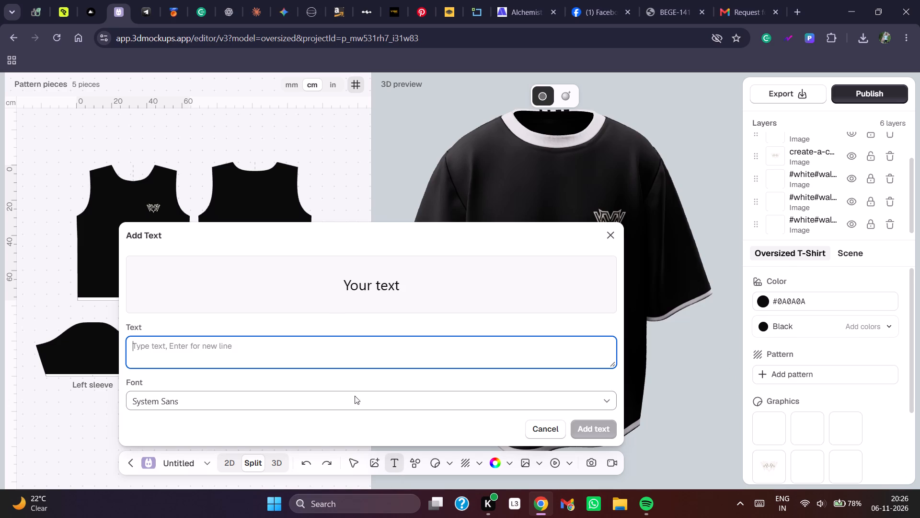
click(280, 347)
key(w)
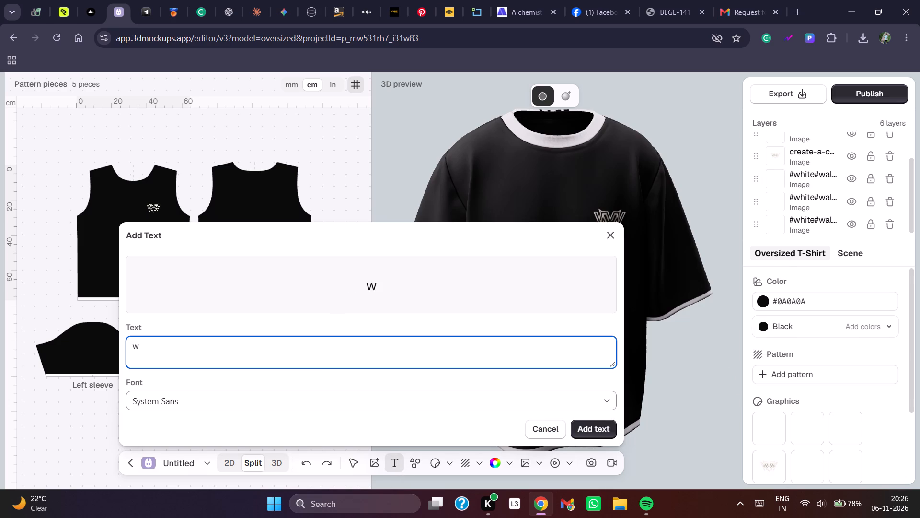
key(BackSpace)
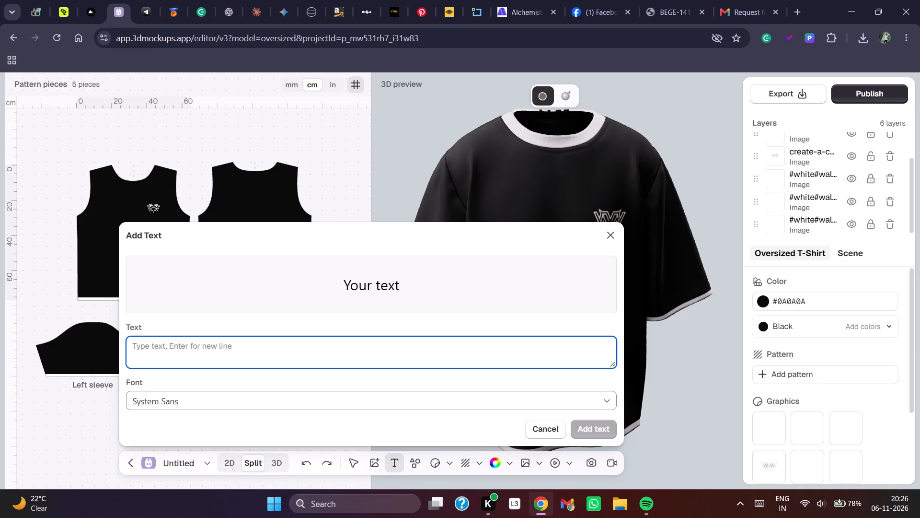
key(shift+numbersign)
text(where ma)
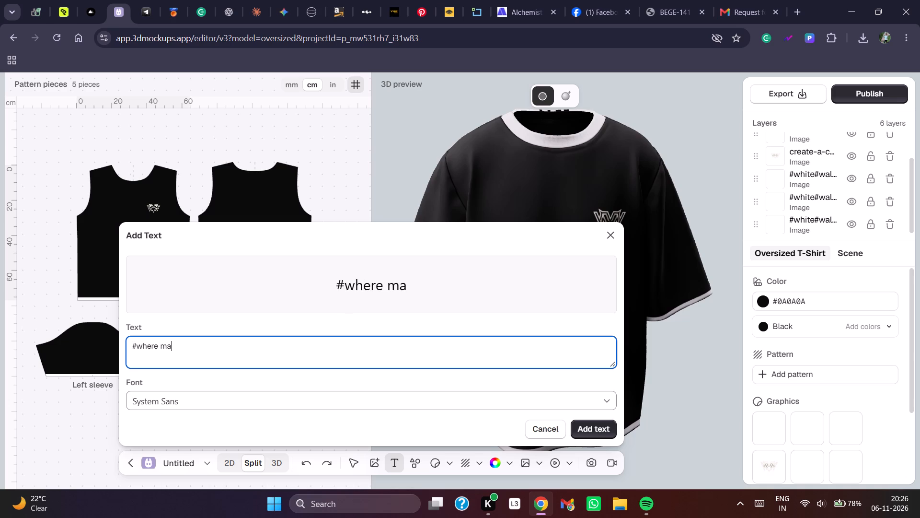
text(dness)
key(space)
text(become power)
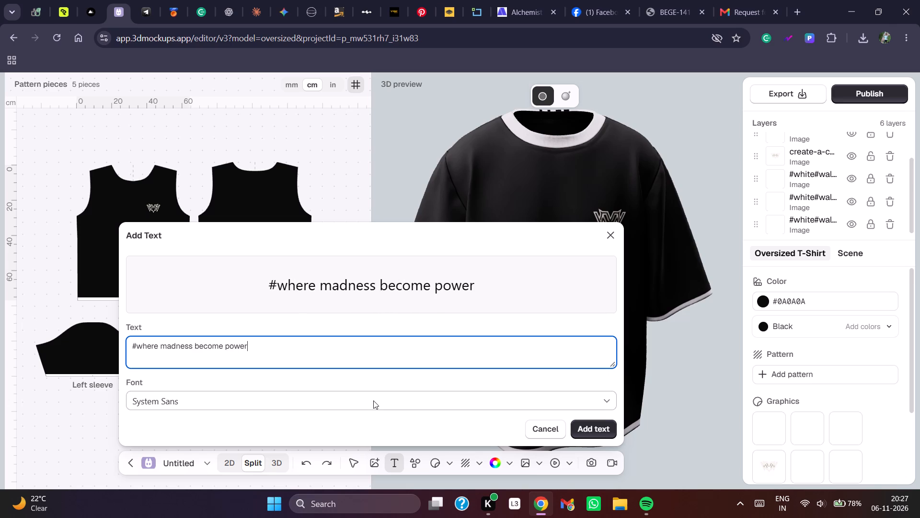
click(373, 400)
click(650, 275)
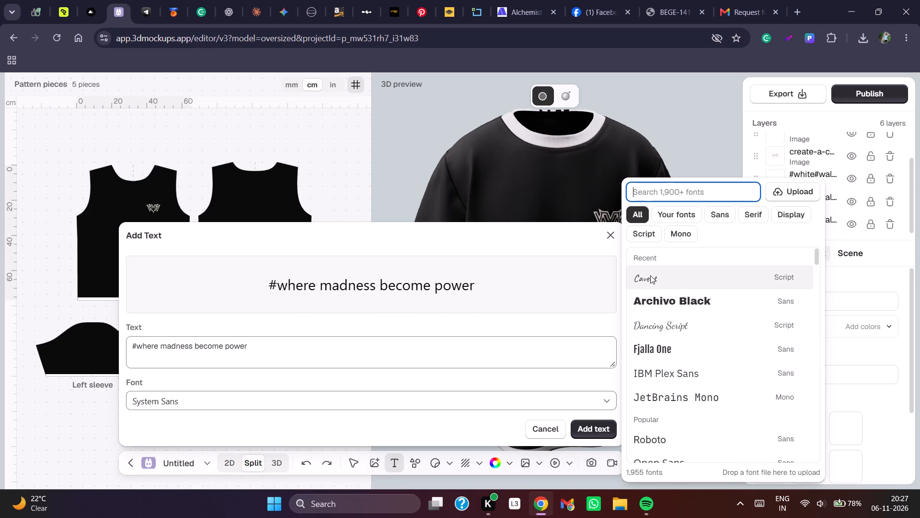
click(588, 427)
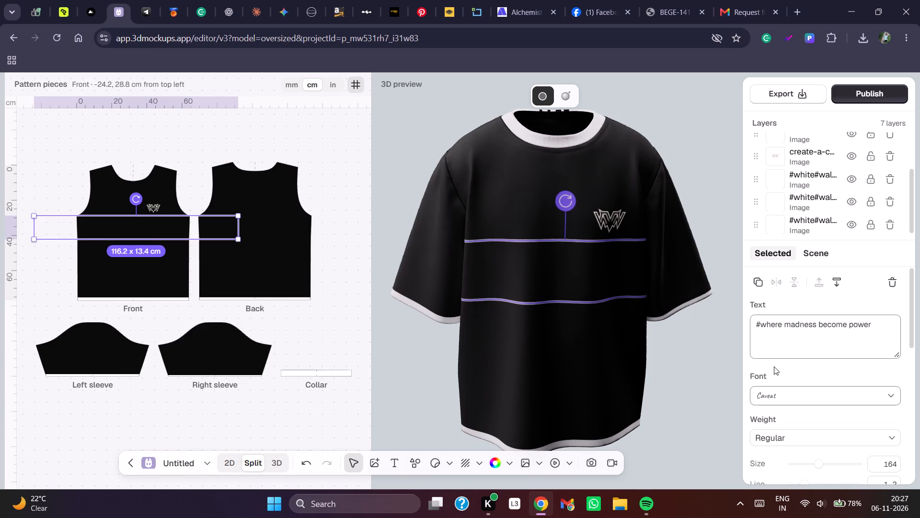
Keep the slogan's weight at Regular and set its text color to white #FFFFFF.
scroll(771, 407, down, 2)
scroll(767, 324, up, 1)
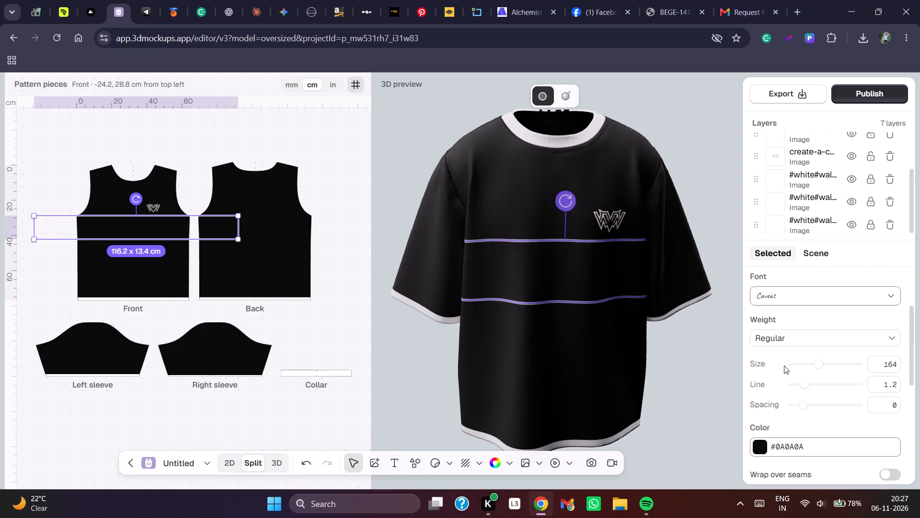
click(776, 337)
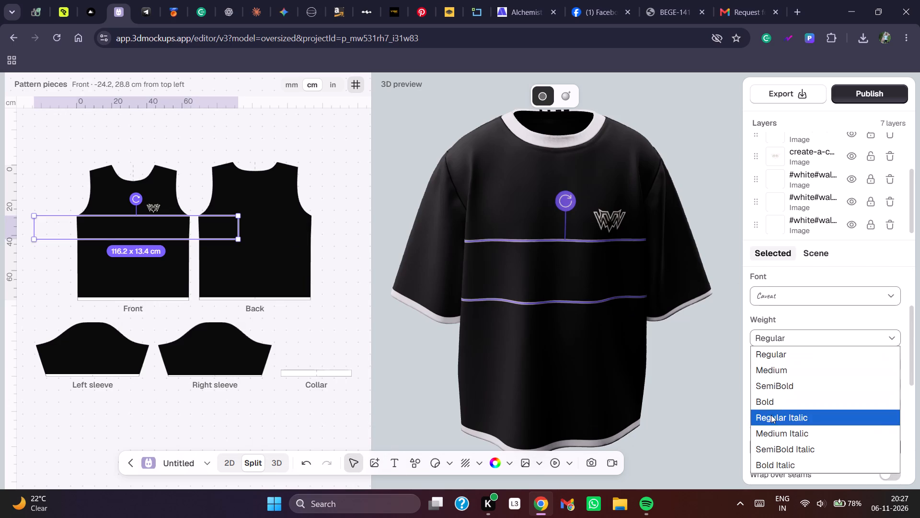
scroll(782, 383, down, 2)
scroll(782, 383, up, 3)
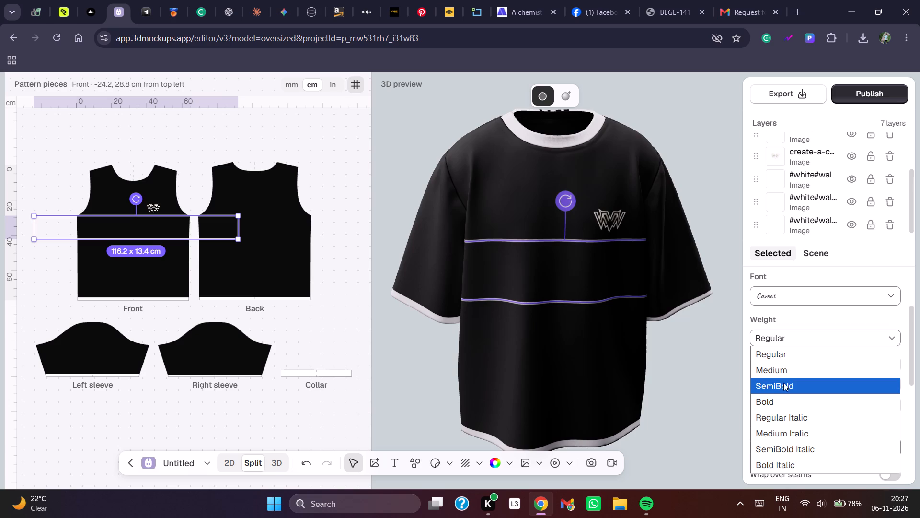
click(782, 353)
scroll(781, 374, down, 2)
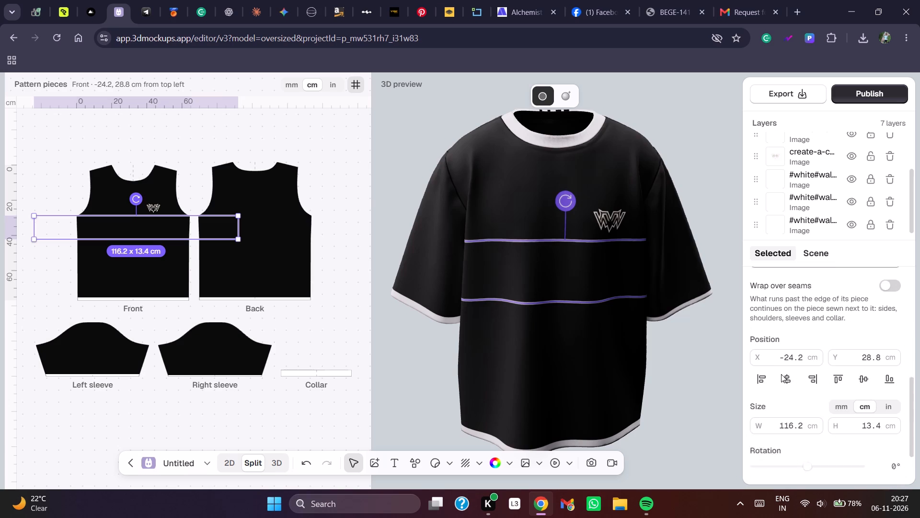
scroll(782, 359, up, 1)
click(775, 353)
click(767, 352)
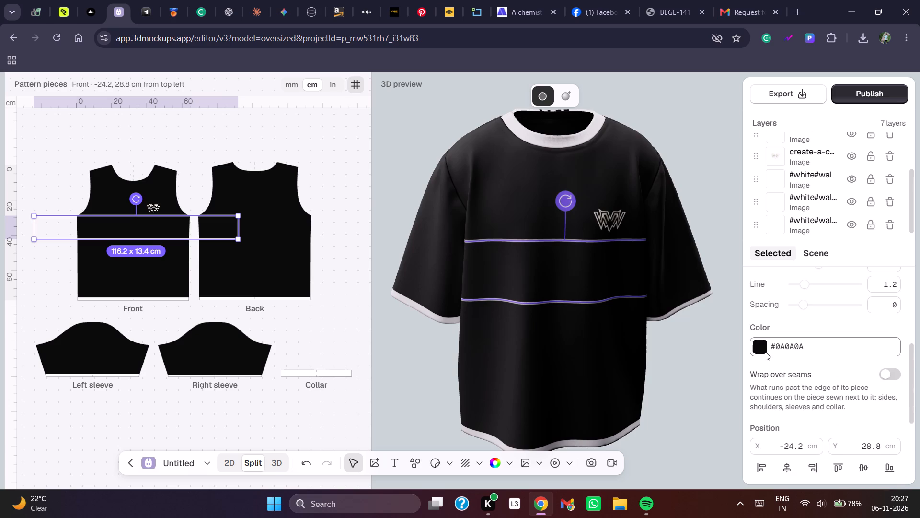
click(756, 343)
drag(609, 353, 634, 353)
drag(633, 353, 598, 332)
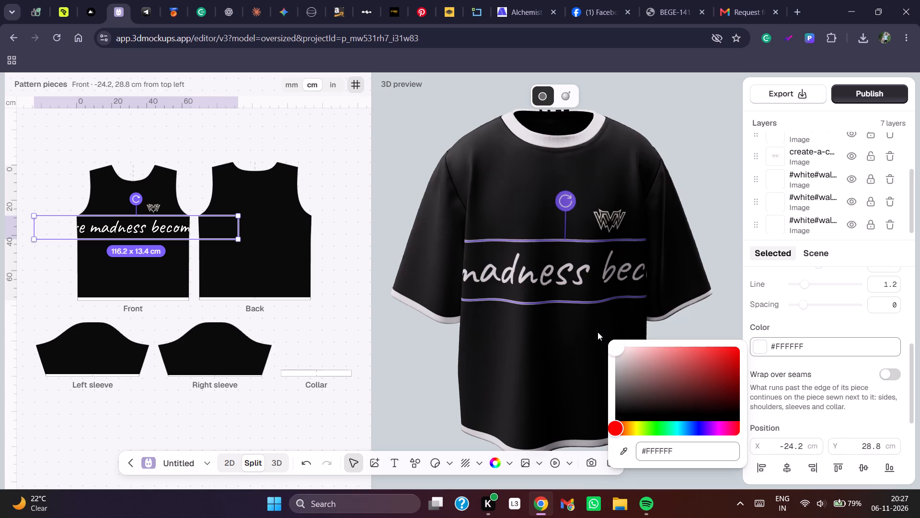
click(734, 313)
Scale the slogan down to about 33.1 x 3.8 cm and move it to the wearer's right side of the front piece.
click(148, 225)
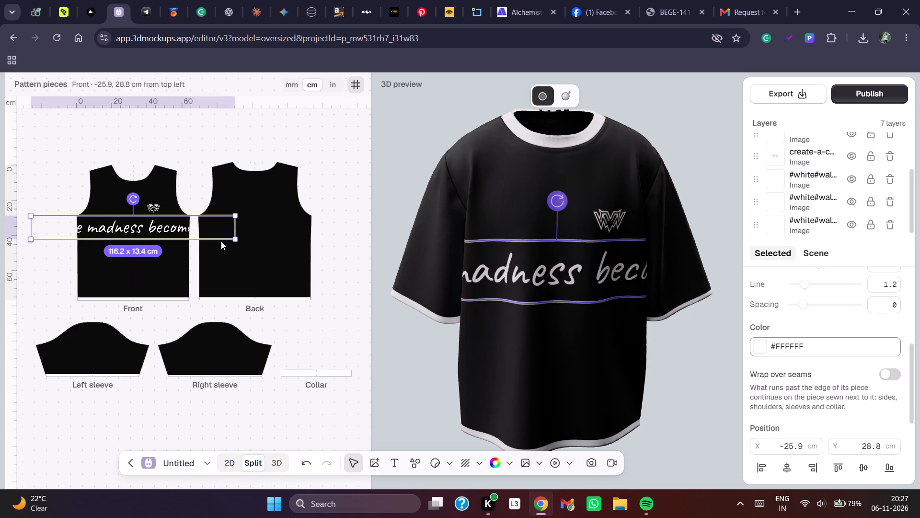
drag(234, 240, 157, 225)
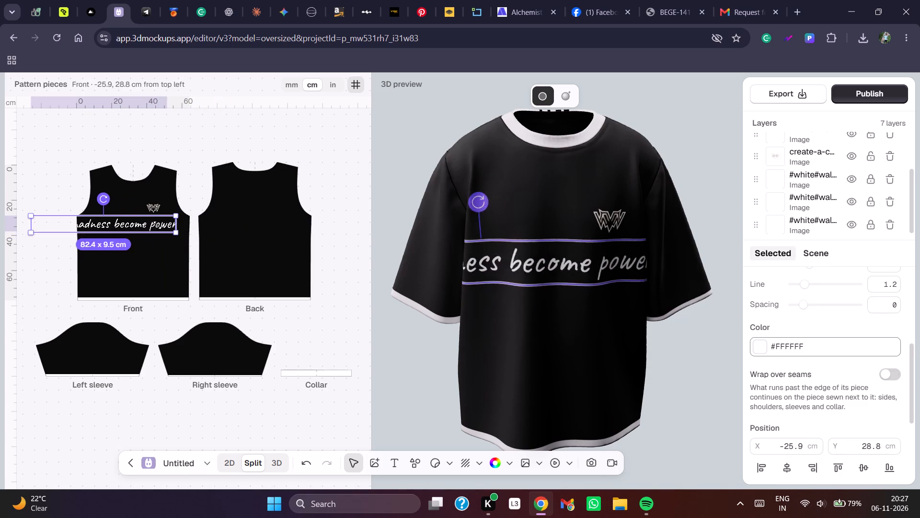
drag(157, 225, 152, 225)
drag(102, 224, 110, 224)
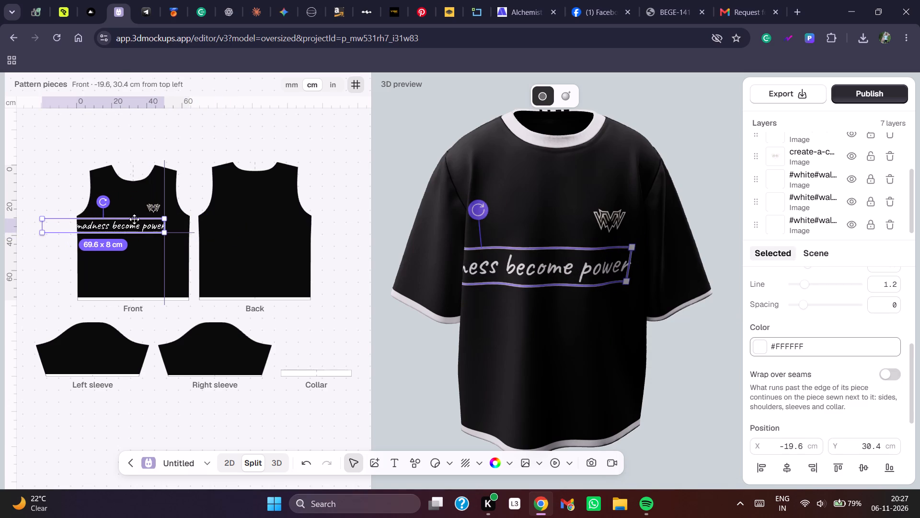
drag(163, 234, 148, 234)
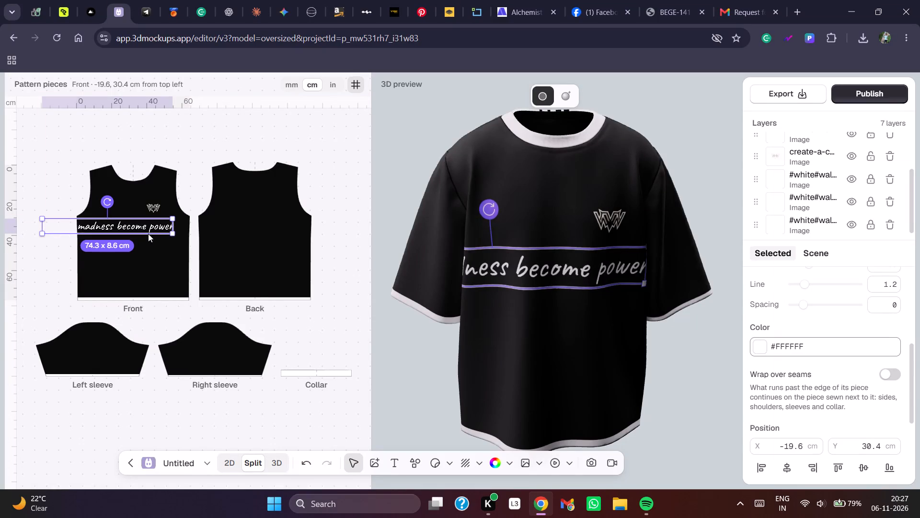
drag(148, 234, 120, 222)
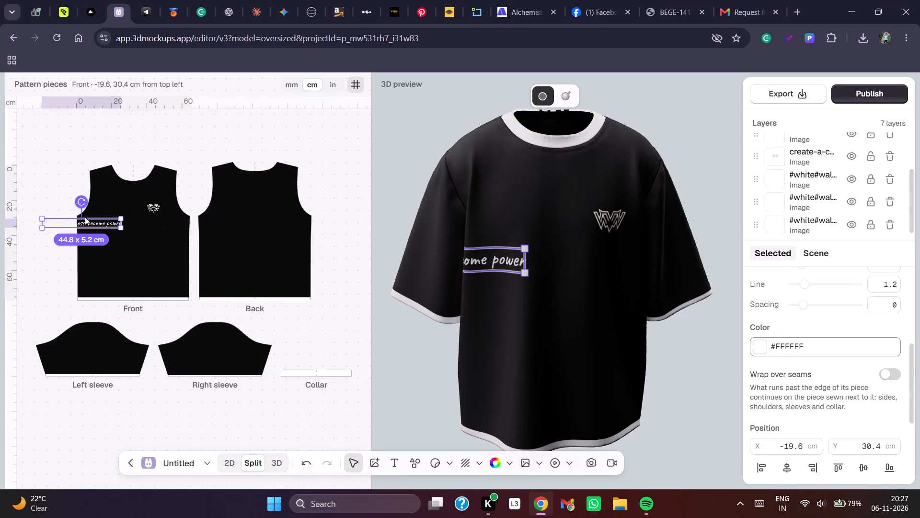
drag(85, 217, 96, 218)
drag(96, 221, 100, 222)
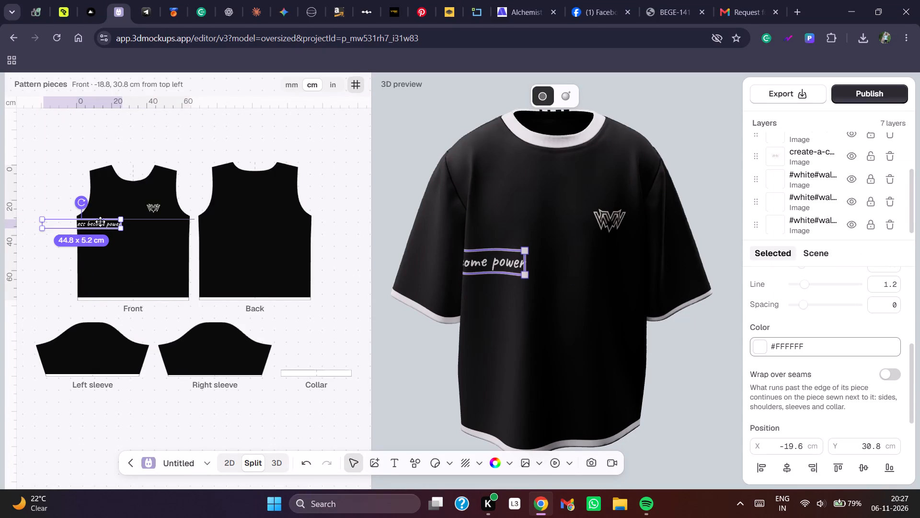
drag(100, 222, 117, 222)
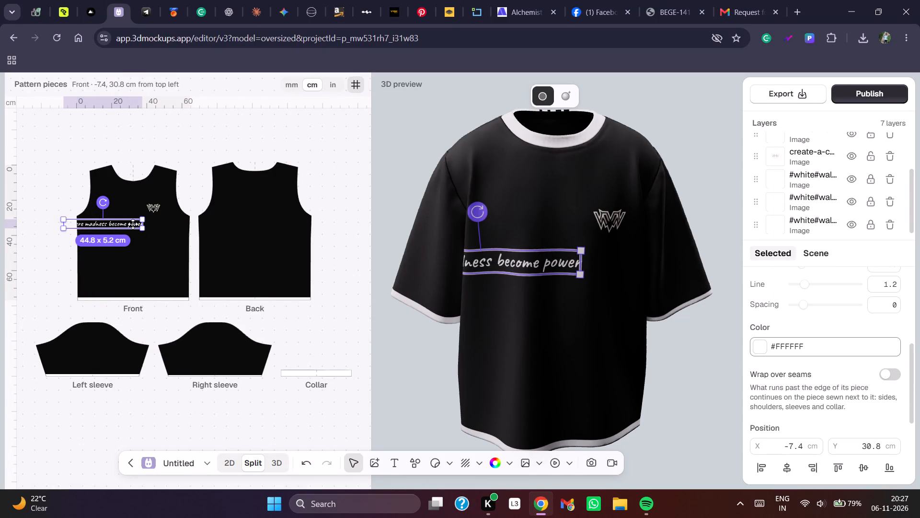
drag(141, 231, 112, 215)
drag(84, 222, 95, 221)
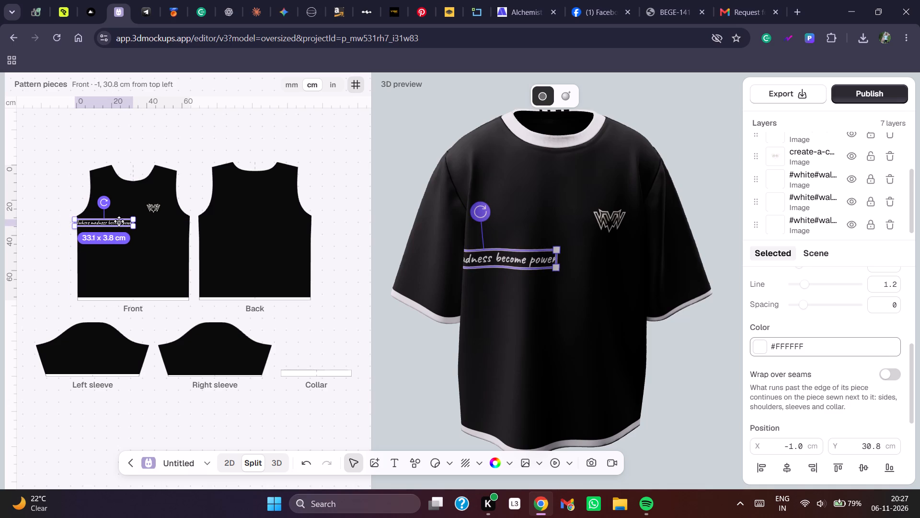
Shrink the slogan's box to about 19.2 x 2.8 cm and place it level with the chest logo, at about 12.9, 21.8 cm.
drag(473, 295, 562, 295)
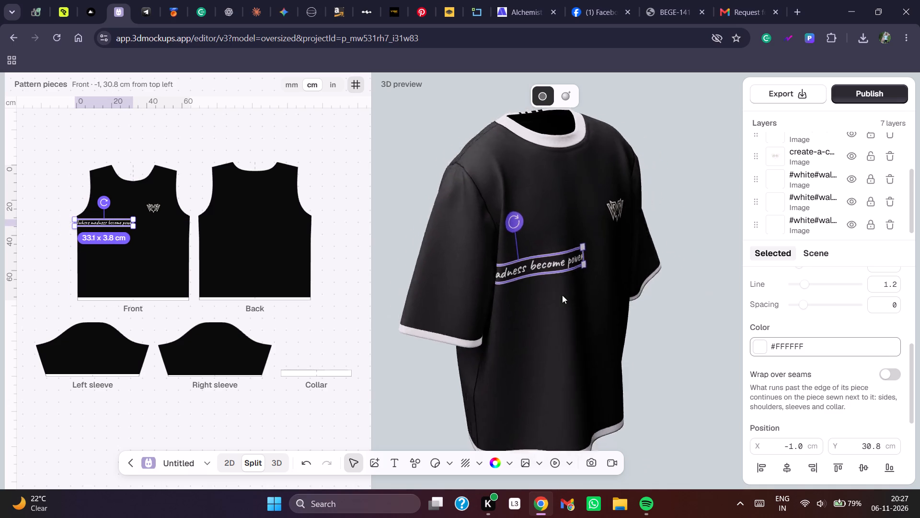
drag(562, 295, 483, 287)
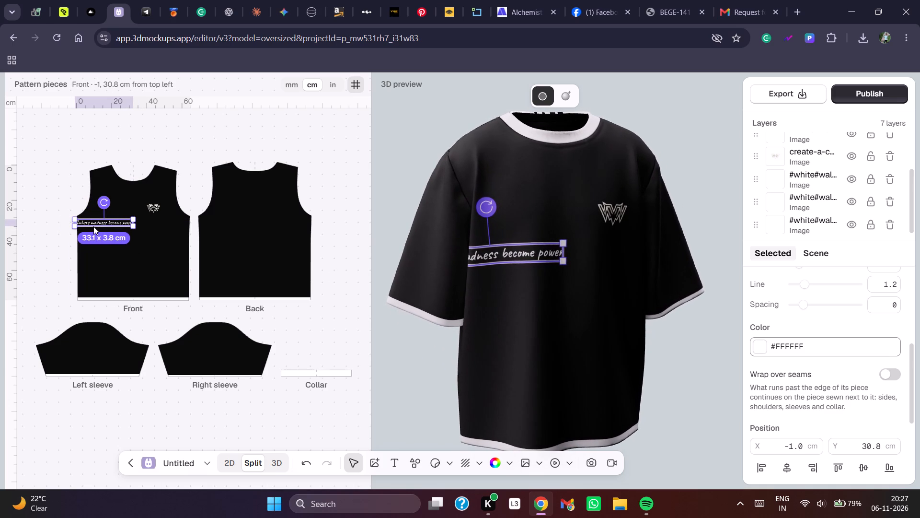
drag(93, 223, 108, 225)
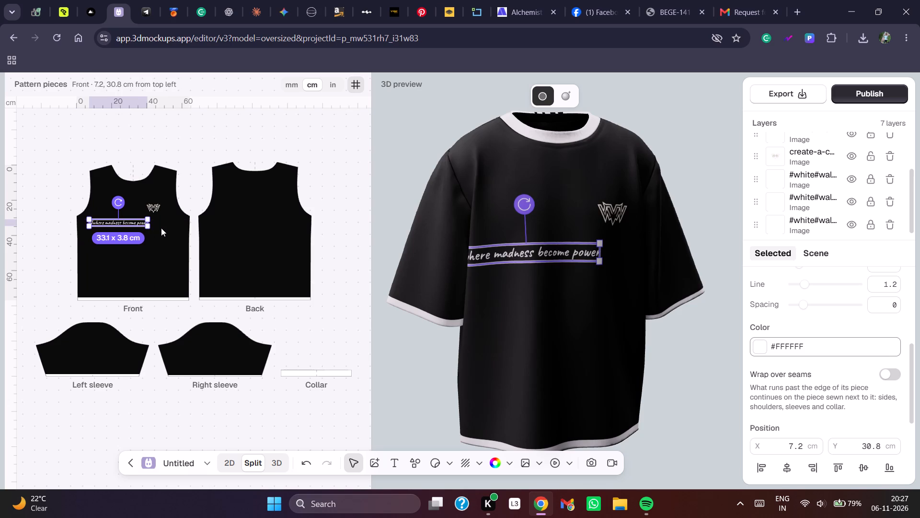
drag(148, 225, 129, 221)
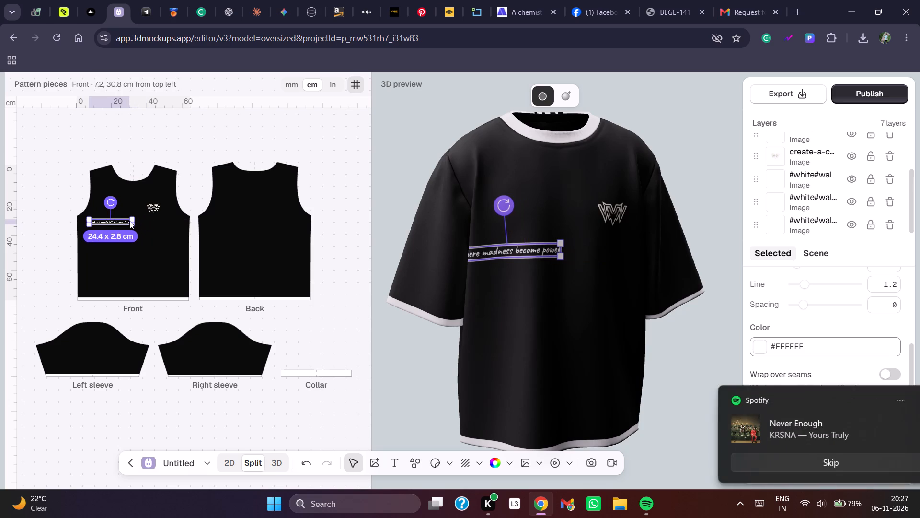
drag(129, 221, 123, 218)
drag(101, 219, 101, 220)
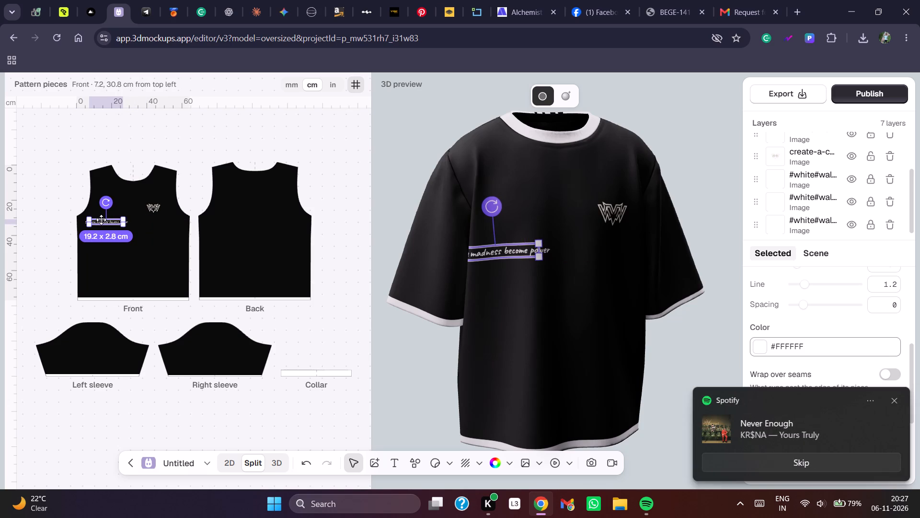
drag(101, 220, 108, 203)
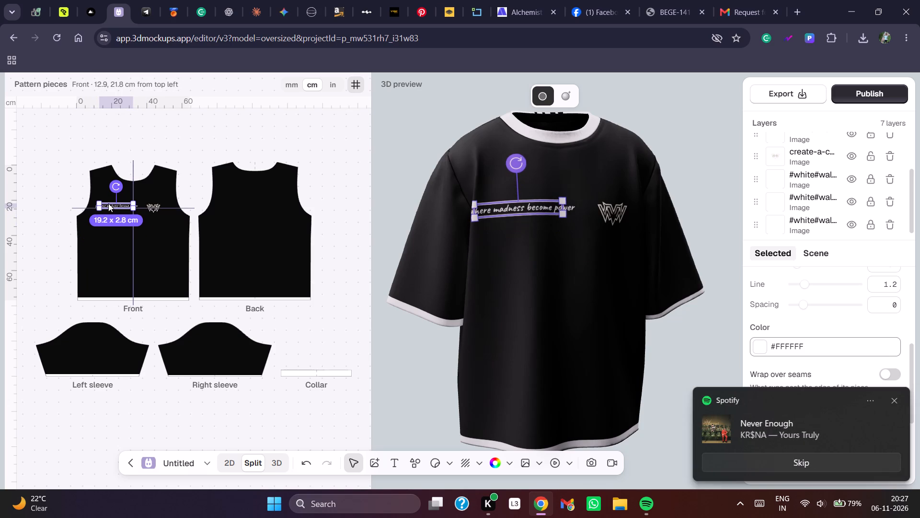
drag(108, 203, 108, 202)
click(518, 285)
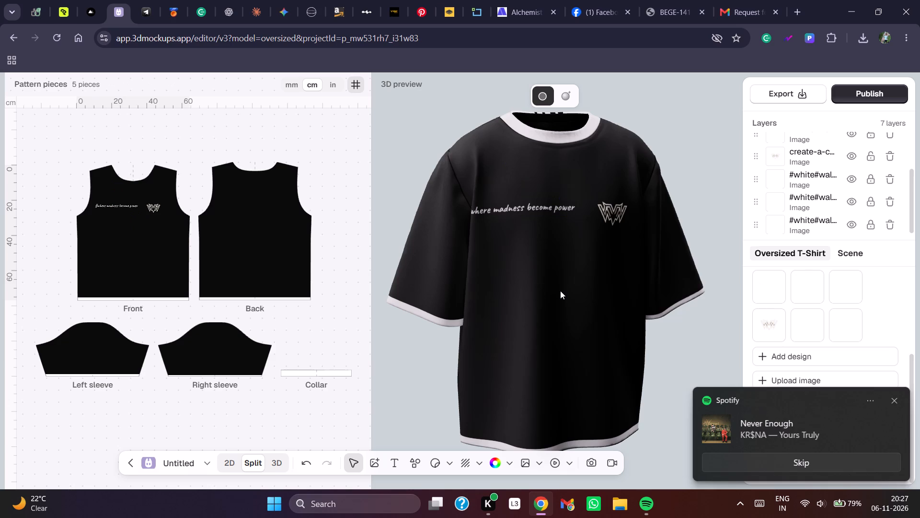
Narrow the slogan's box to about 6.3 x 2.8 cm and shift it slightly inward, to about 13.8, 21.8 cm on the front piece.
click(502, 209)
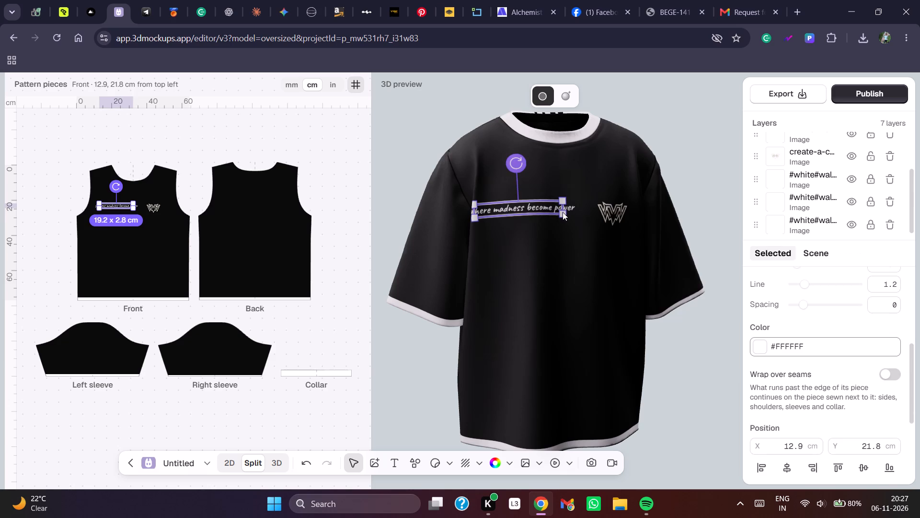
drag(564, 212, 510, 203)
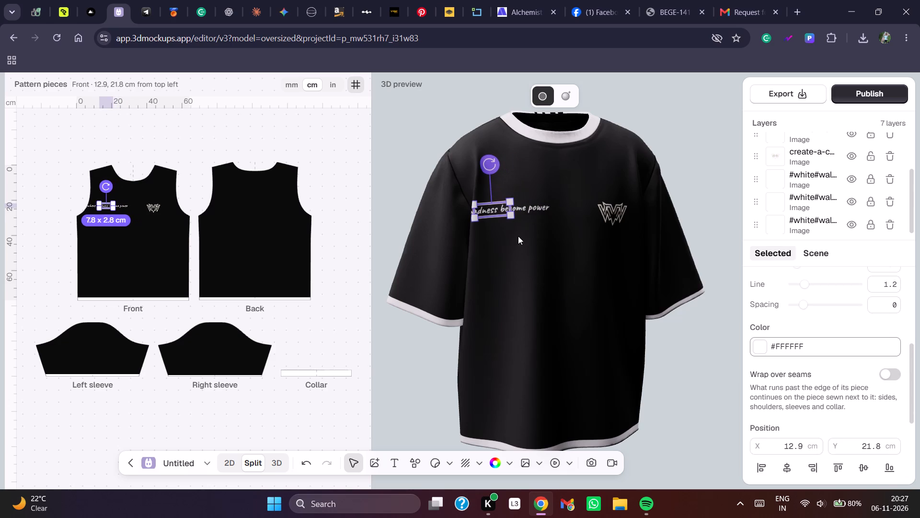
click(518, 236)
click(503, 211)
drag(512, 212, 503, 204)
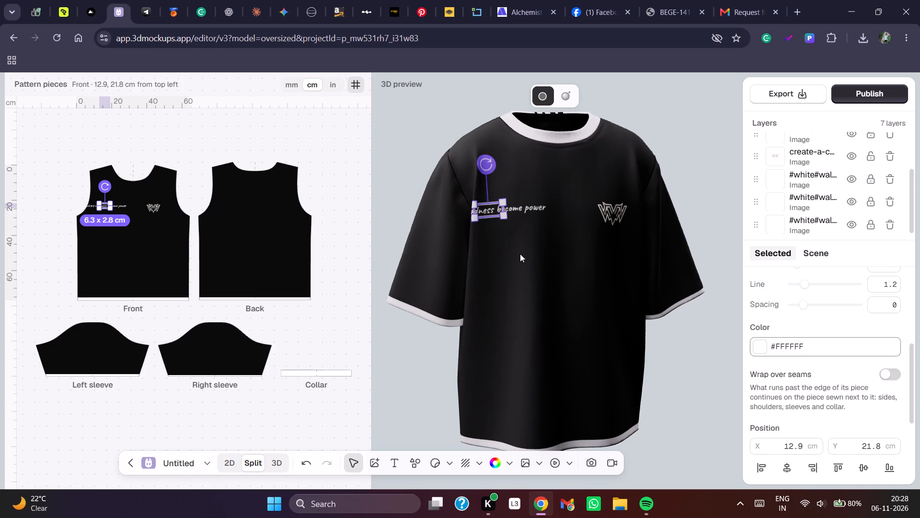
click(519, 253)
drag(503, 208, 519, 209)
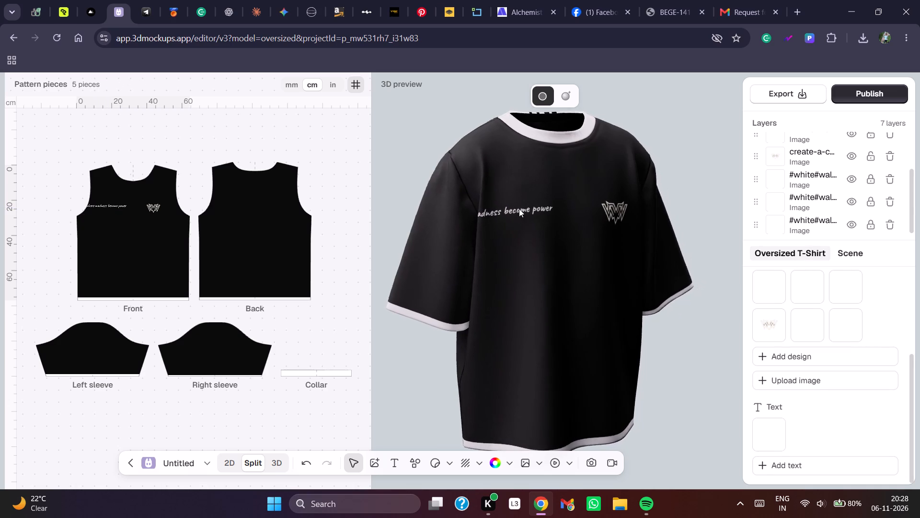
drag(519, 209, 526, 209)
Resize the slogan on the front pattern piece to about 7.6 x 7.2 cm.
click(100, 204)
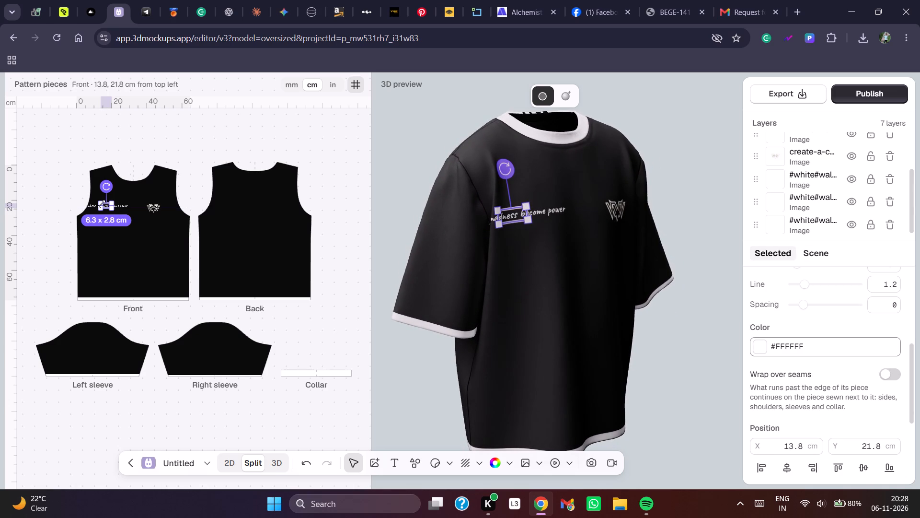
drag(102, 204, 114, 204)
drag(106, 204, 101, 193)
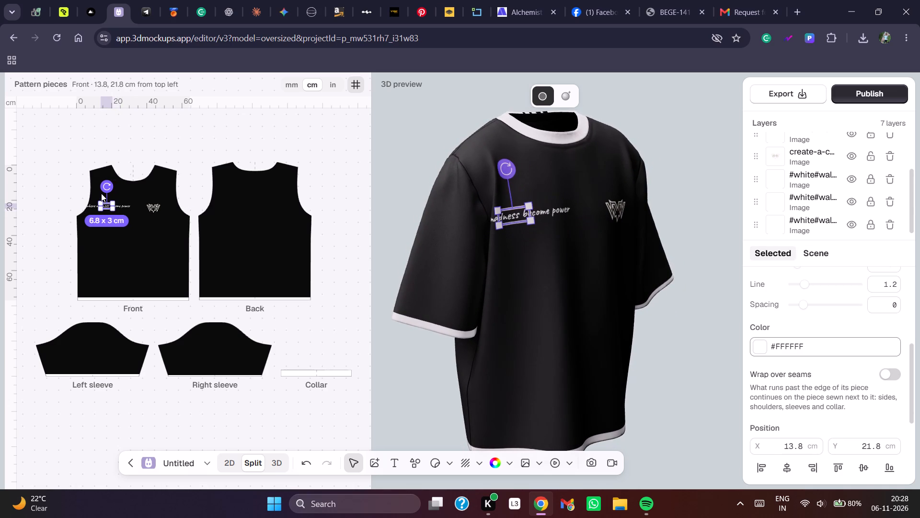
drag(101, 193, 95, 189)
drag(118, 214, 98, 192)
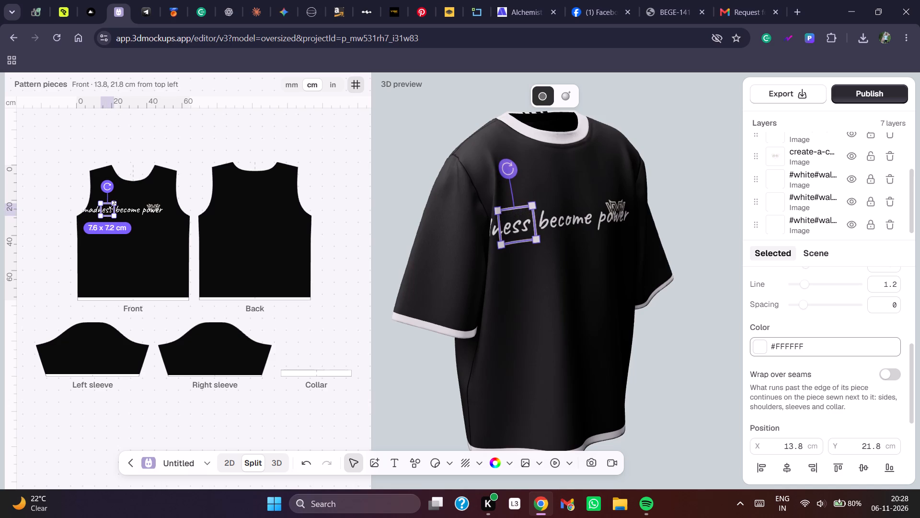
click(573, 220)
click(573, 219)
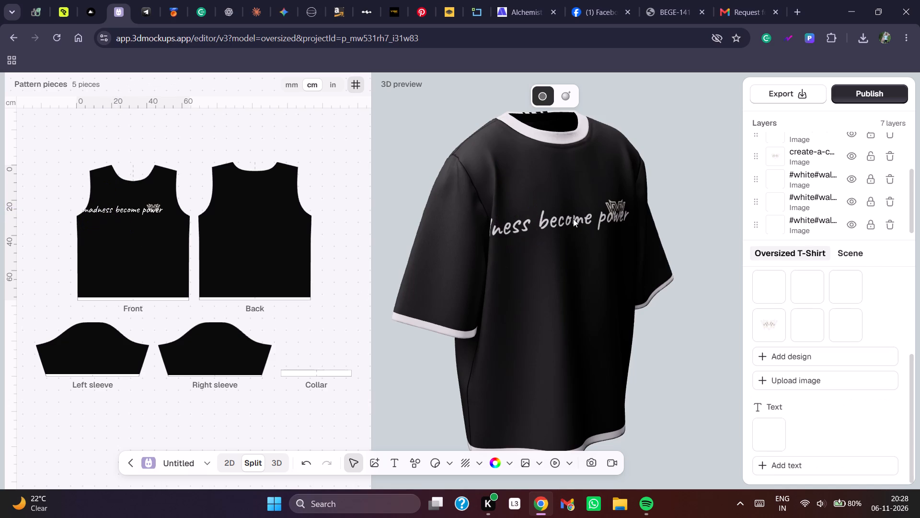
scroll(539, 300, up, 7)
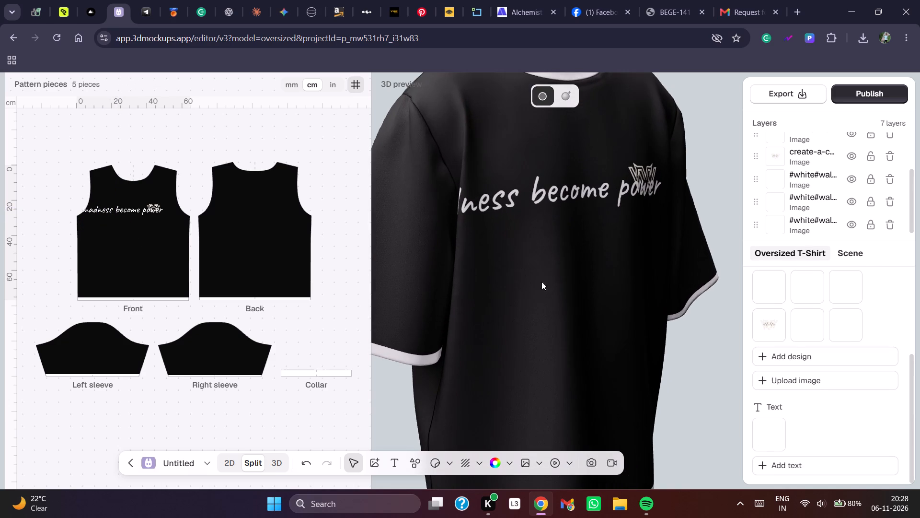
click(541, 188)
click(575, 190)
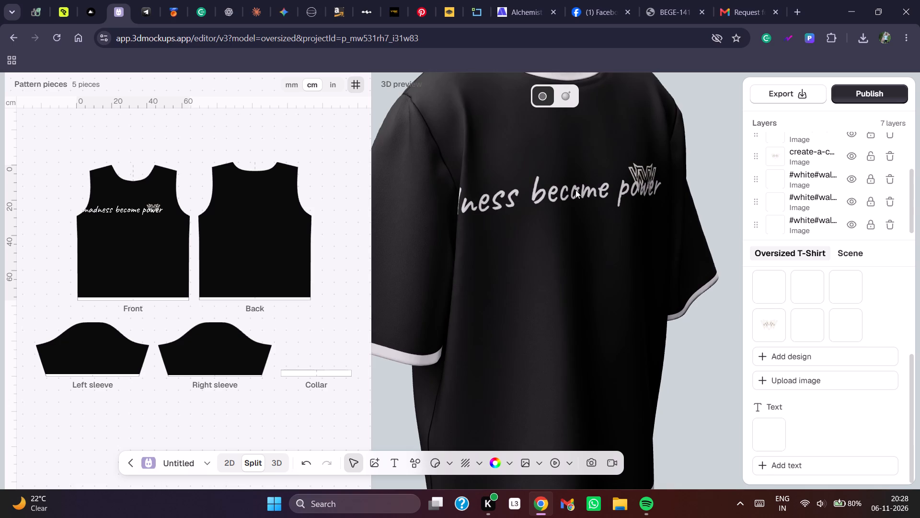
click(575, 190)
Lock the chest logo layer and the two unlocked #white#wal… image layers, leaving only the slogan's text layer editable.
scroll(826, 149, up, 2)
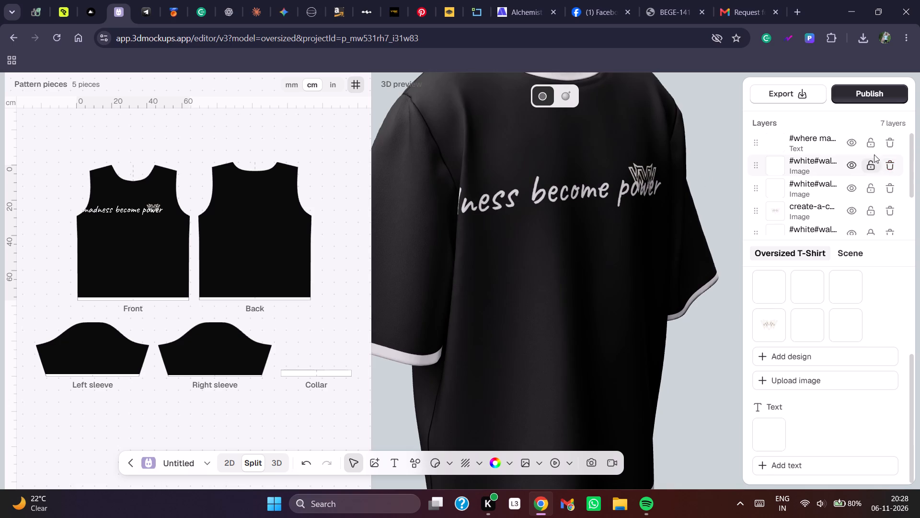
click(870, 165)
click(869, 196)
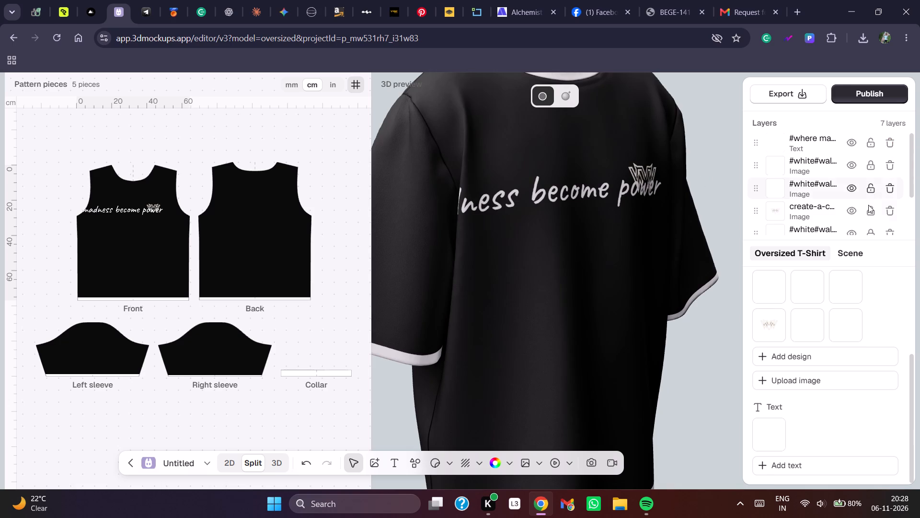
click(868, 209)
click(866, 192)
scroll(866, 192, down, 1)
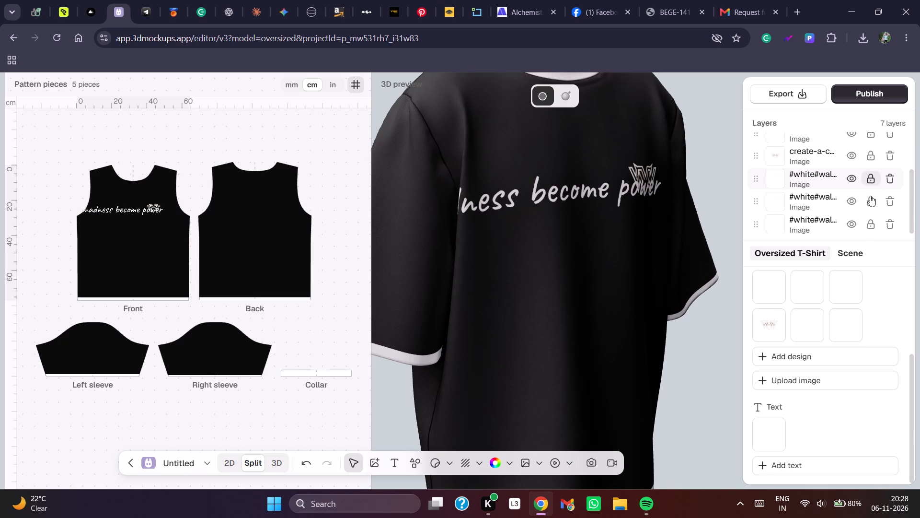
scroll(869, 209, down, 3)
scroll(869, 209, up, 4)
Select the slogan's text layer and shrink its box to about 2.8 x 2.8 cm, placed at about 16.2, 22.1 cm.
click(830, 146)
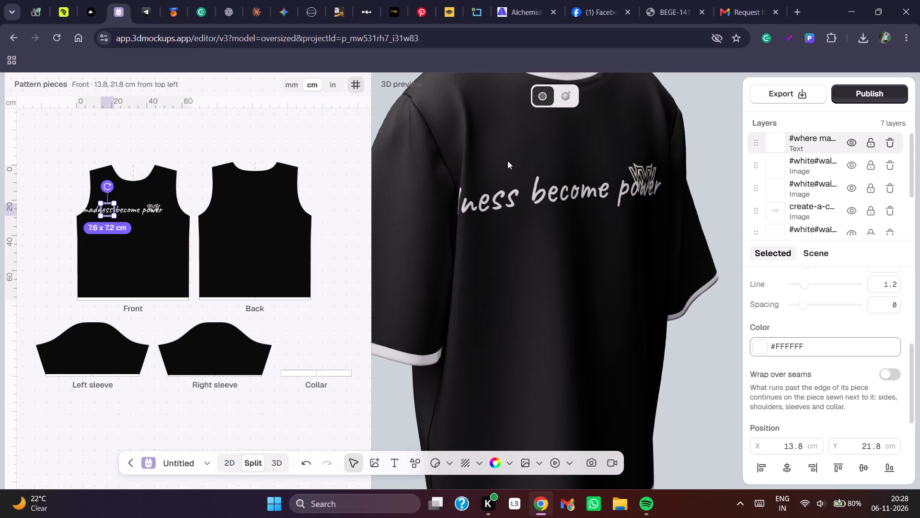
drag(526, 220, 506, 203)
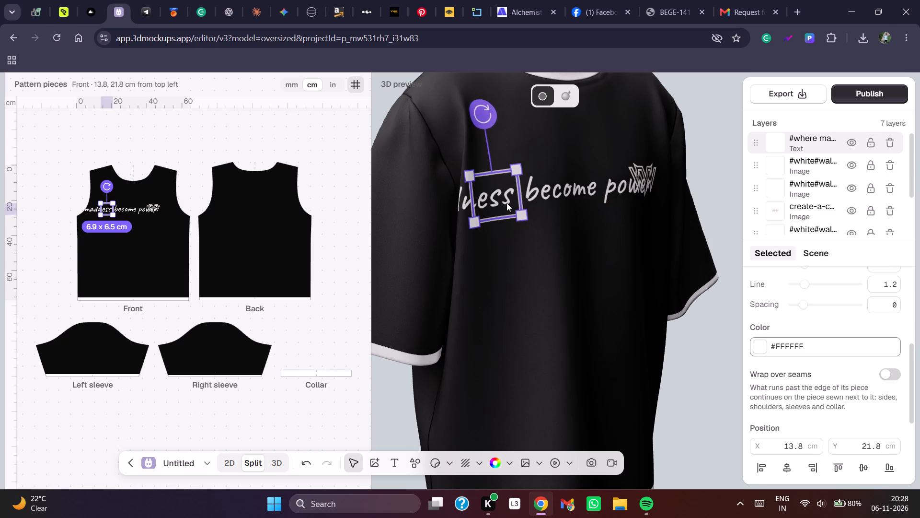
drag(506, 203, 494, 193)
drag(515, 177, 534, 178)
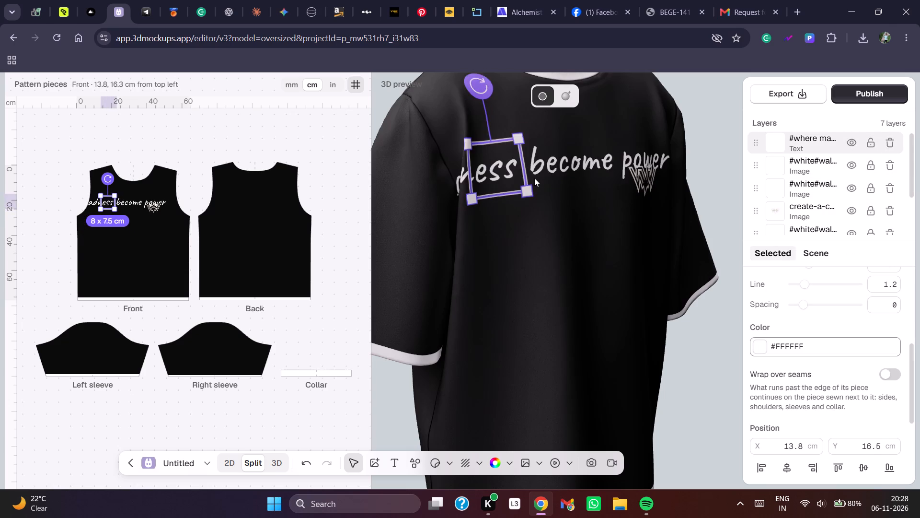
drag(534, 178, 493, 160)
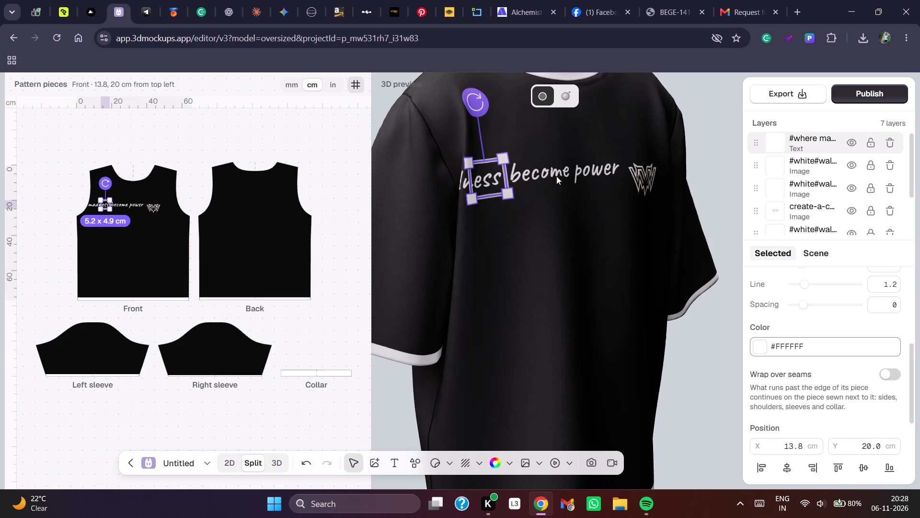
drag(488, 175, 502, 177)
click(502, 221)
click(490, 183)
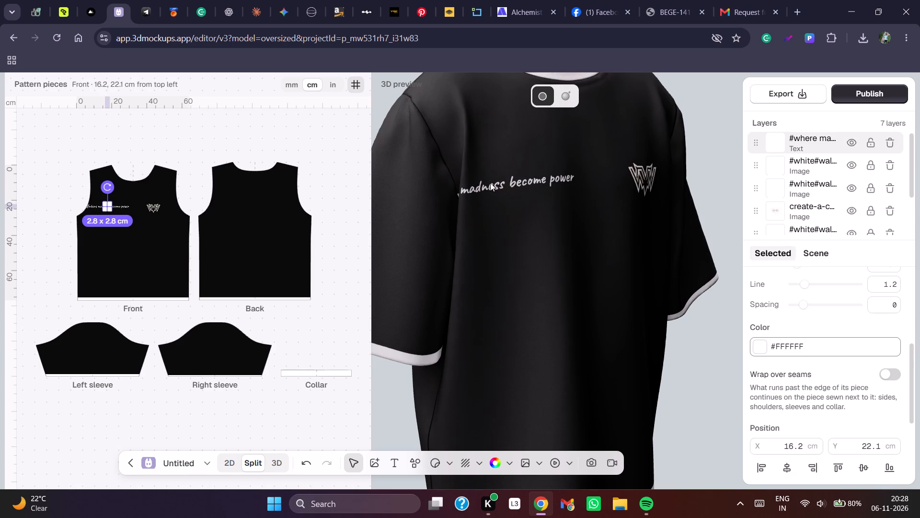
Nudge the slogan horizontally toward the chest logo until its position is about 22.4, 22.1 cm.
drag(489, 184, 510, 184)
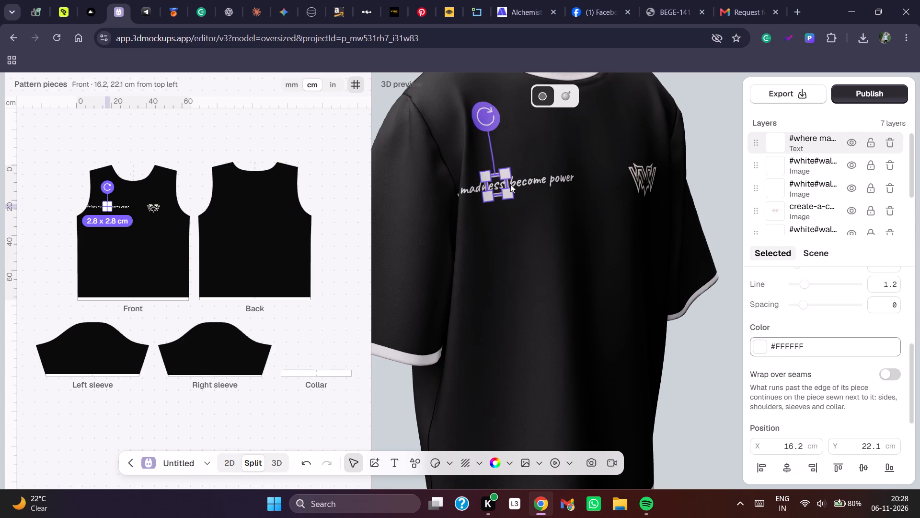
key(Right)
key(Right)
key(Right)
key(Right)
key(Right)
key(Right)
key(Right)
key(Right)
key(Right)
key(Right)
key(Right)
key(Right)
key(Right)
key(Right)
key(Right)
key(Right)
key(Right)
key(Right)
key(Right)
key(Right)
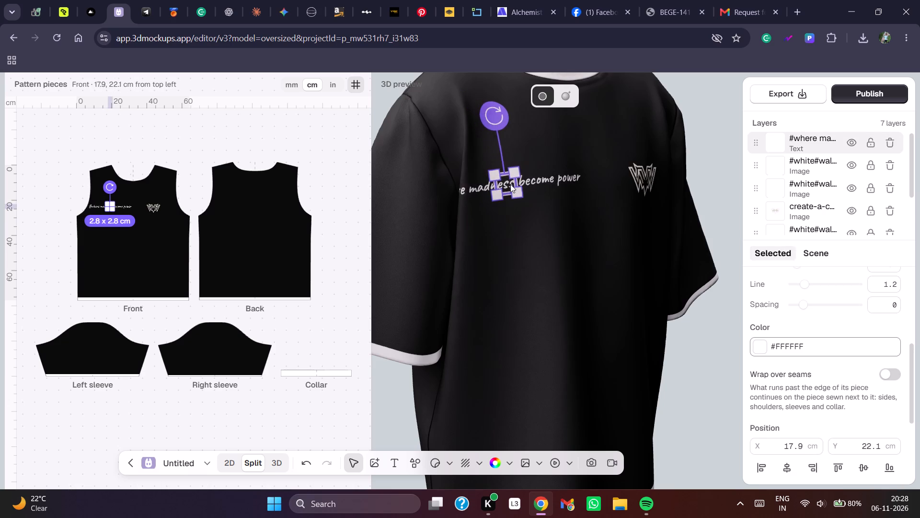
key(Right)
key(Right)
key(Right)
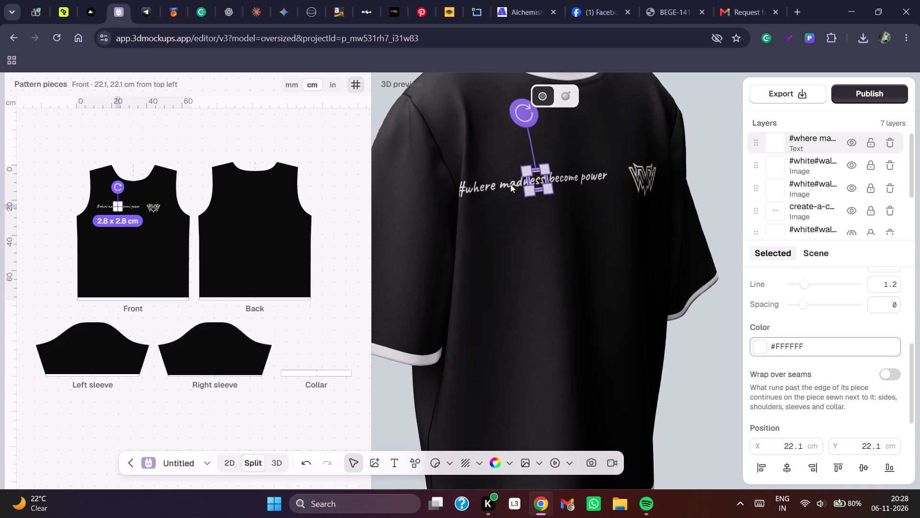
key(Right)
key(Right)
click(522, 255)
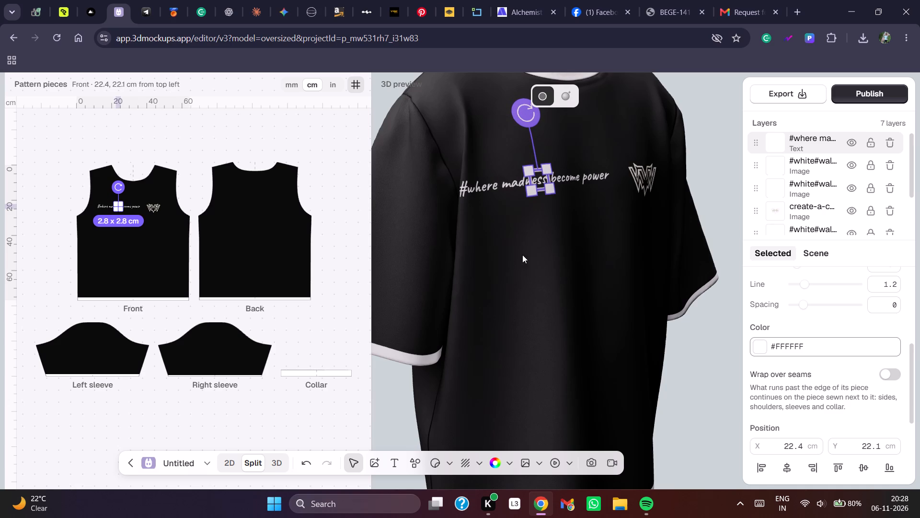
Set the slogan's position to X 5 cm and Y 5 cm, and try to nudge it toward the chest logo.
scroll(574, 261, down, 13)
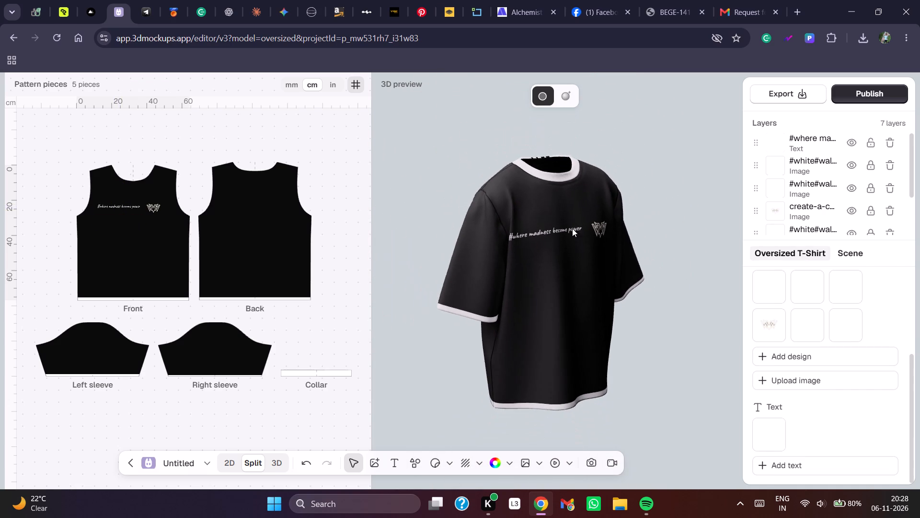
scroll(572, 228, down, 2)
scroll(572, 228, up, 12)
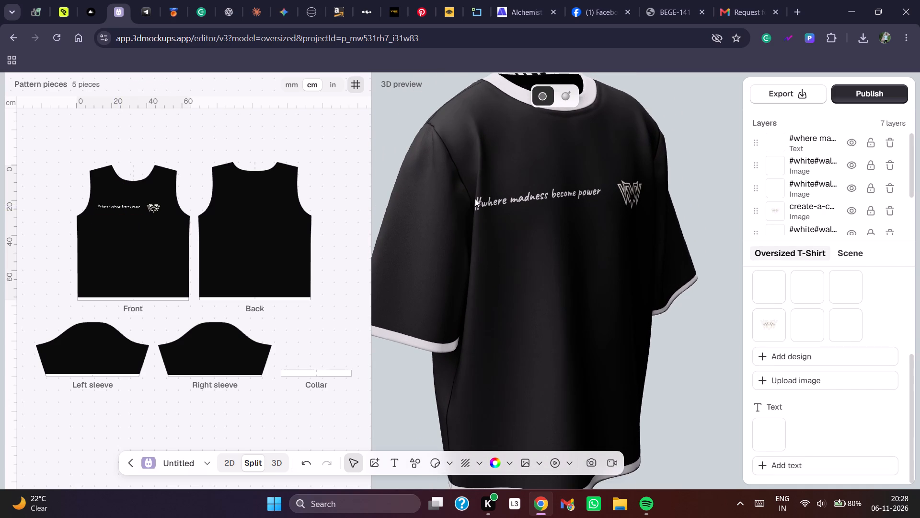
click(537, 200)
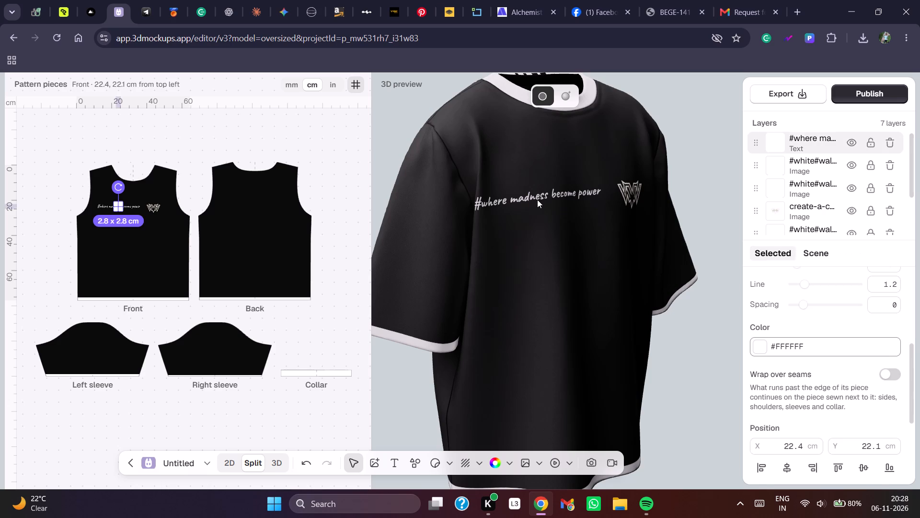
scroll(803, 297, down, 3)
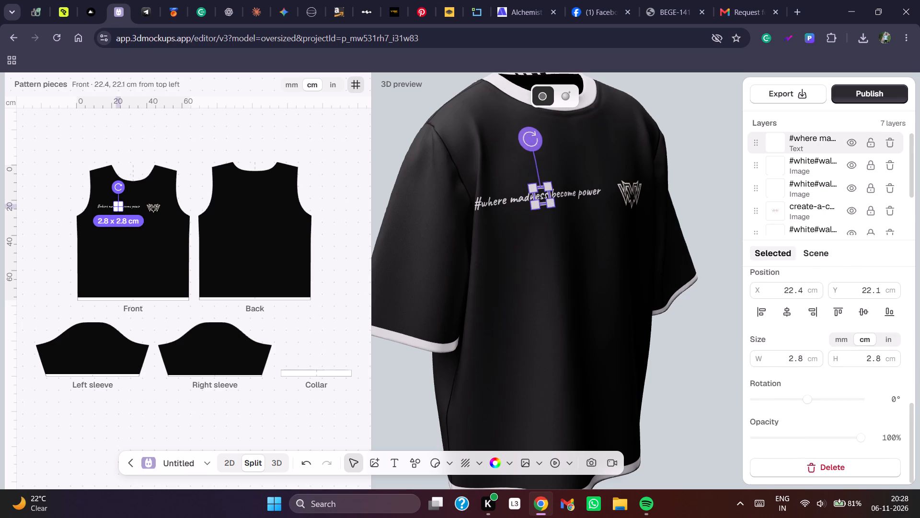
drag(805, 290, 784, 295)
key(5)
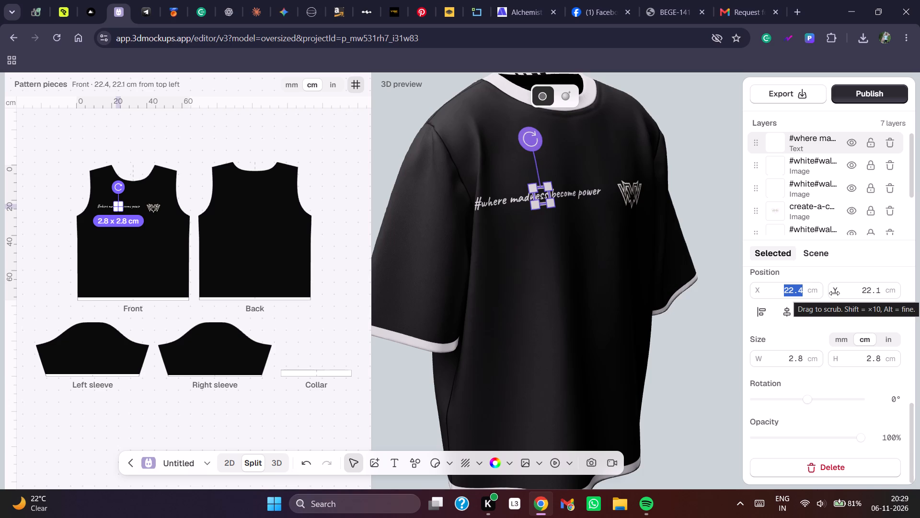
key(5)
click(792, 290)
key(5)
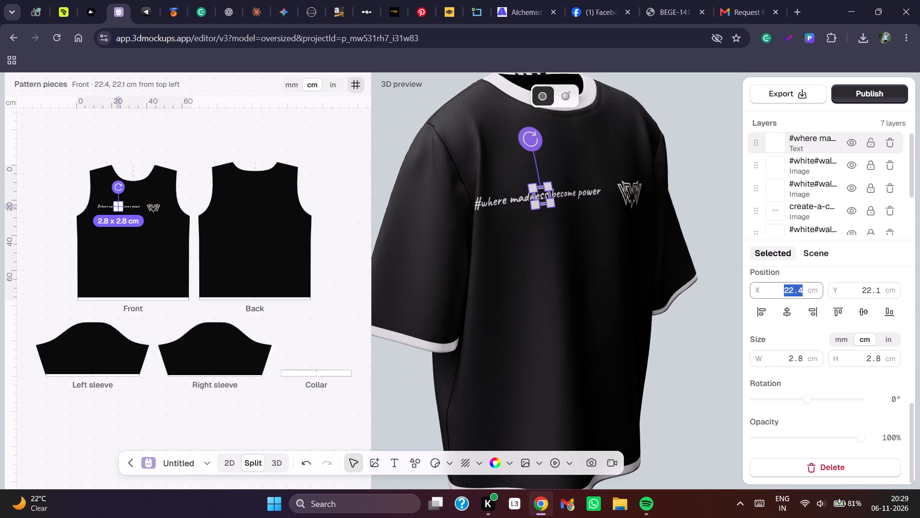
click(869, 288)
key(5)
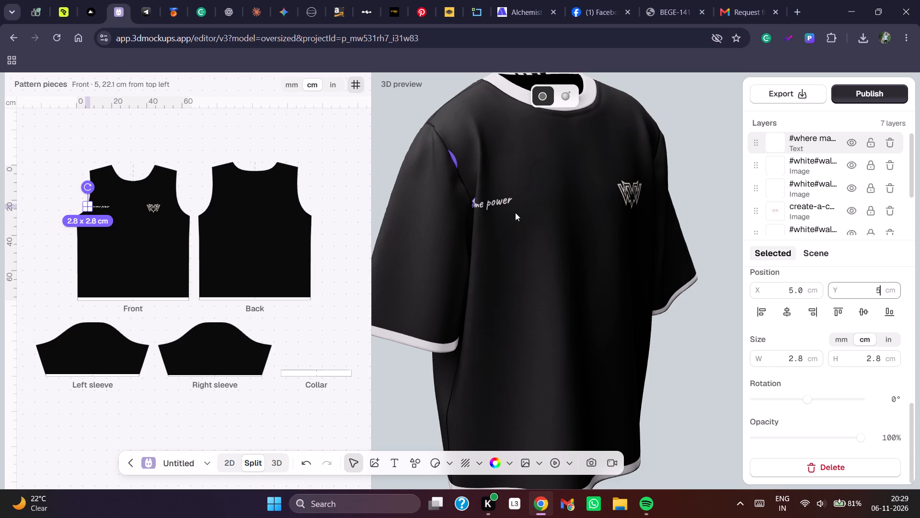
key(Right)
key(Right)
key(Right)
key(Right)
key(Right)
key(Right)
key(Right)
key(Right)
key(Right)
key(Right)
key(Right)
key(Right)
key(Right)
key(Right)
key(Right)
key(Right)
key(Right)
key(Right)
key(Right)
key(Right)
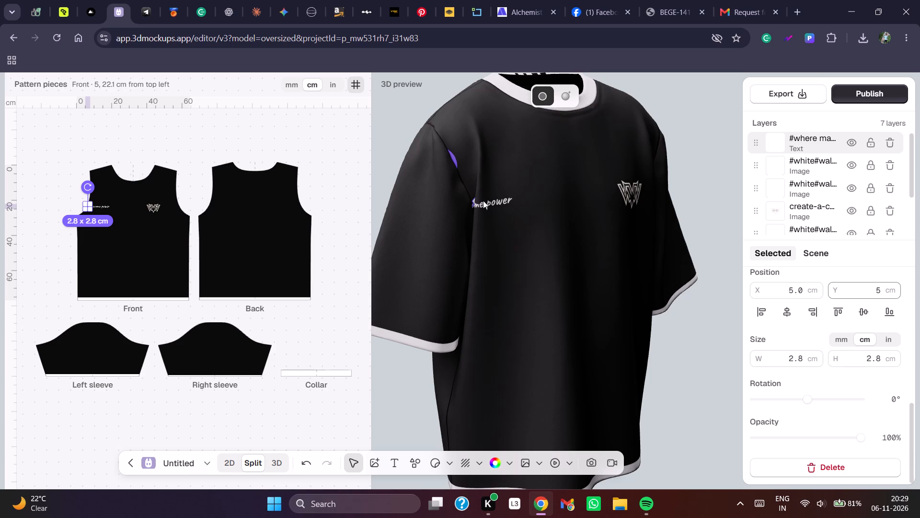
click(483, 200)
Select the slogan's text layer again and nudge it down the front piece to a Y position of about 22.2 cm.
click(460, 105)
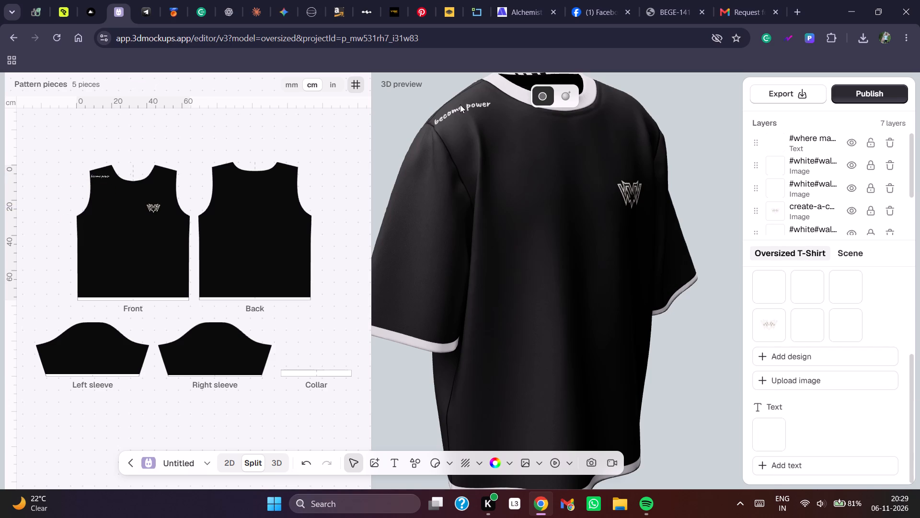
click(102, 177)
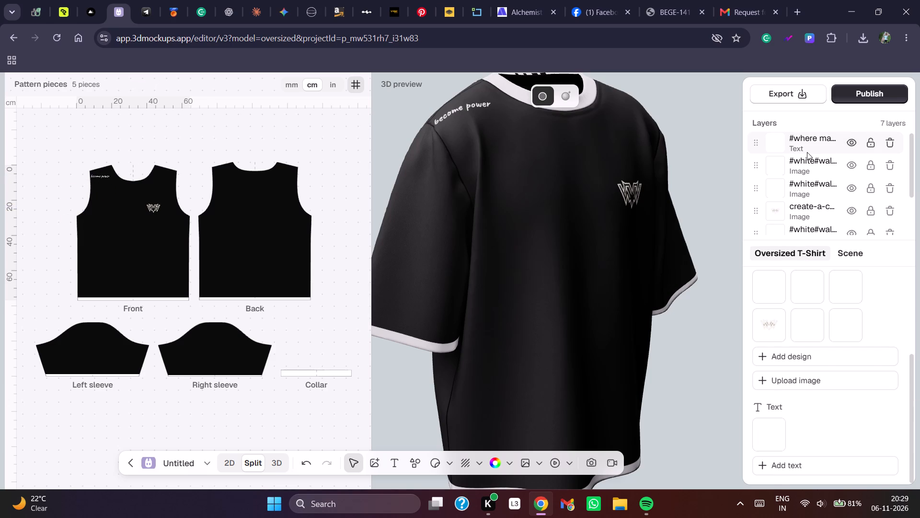
click(807, 151)
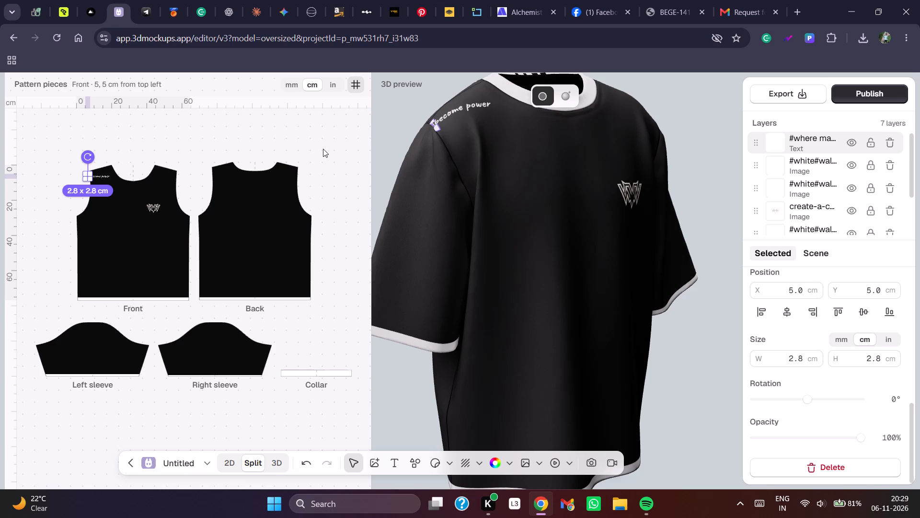
key(Down)
key(Down)
key(Down)
key(Down)
key(Down)
key(Down)
key(Down)
key(Down)
key(Down)
key(Down)
key(Down)
key(Down)
key(Down)
key(Down)
key(Down)
key(Down)
key(Down)
key(Down)
key(Down)
key(Down)
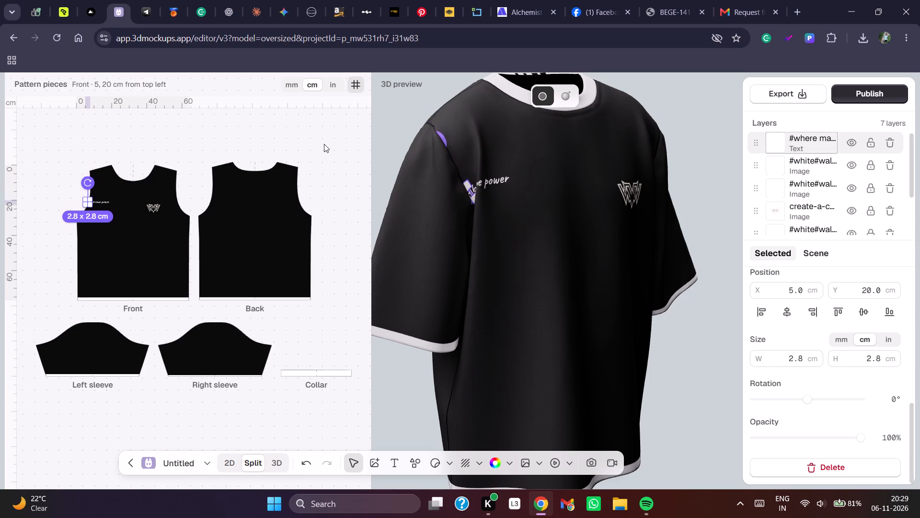
Nudge the slogan horizontally toward the chest logo until its X position is about 21.8 cm.
key(Right)
key(Right)
key(Right)
key(Right)
key(Right)
key(Right)
key(Right)
key(Right)
key(Right)
key(Right)
key(Right)
key(Right)
key(Right)
key(Right)
key(Right)
key(Right)
key(Right)
key(Right)
key(Right)
key(Right)
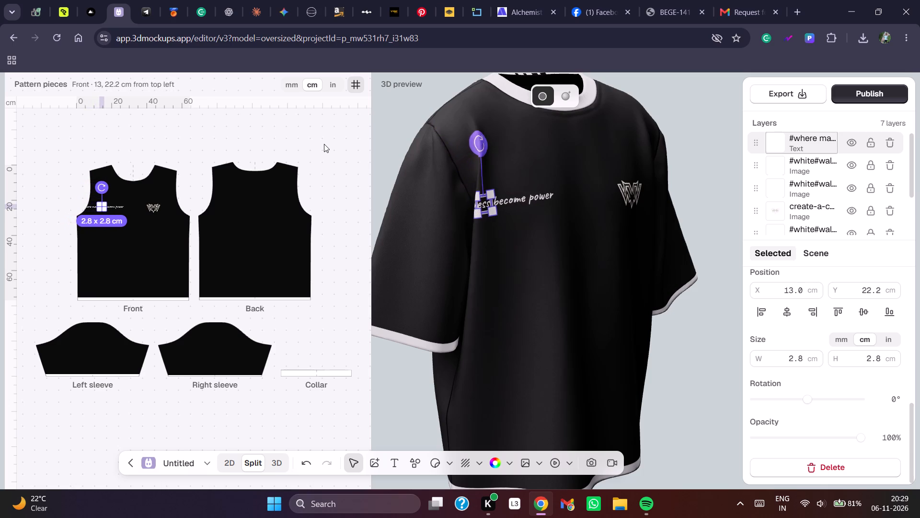
key(Right)
key(Right)
key(Right)
key(Right)
key(Right)
key(Right)
key(Right)
key(Right)
key(Right)
key(Right)
key(Right)
key(Right)
key(Right)
key(Right)
key(Right)
key(Right)
key(Right)
key(Right)
key(Right)
key(Right)
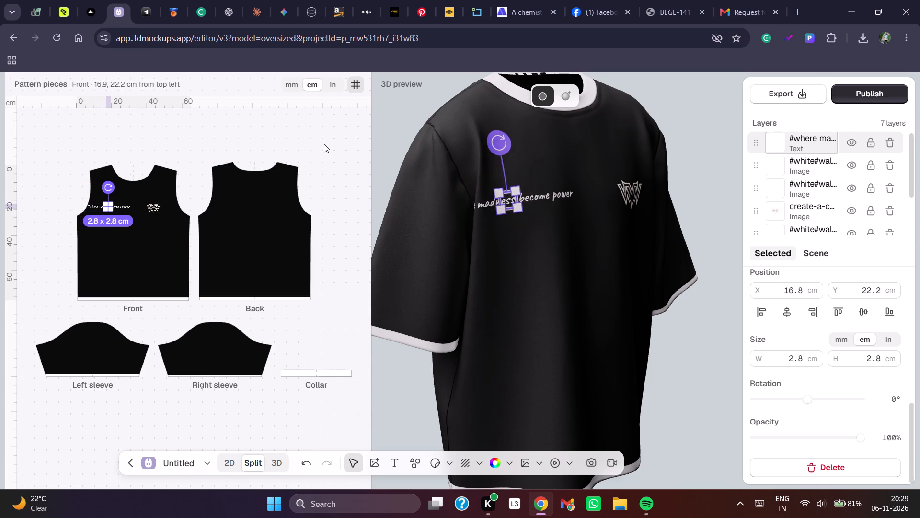
key(Right)
key(Right)
key(Right)
key(Right)
key(Right)
key(Right)
key(Right)
key(Right)
key(Right)
key(Right)
key(Right)
key(Right)
key(Right)
key(Right)
key(Right)
key(Right)
key(Right)
key(Right)
key(Right)
key(Right)
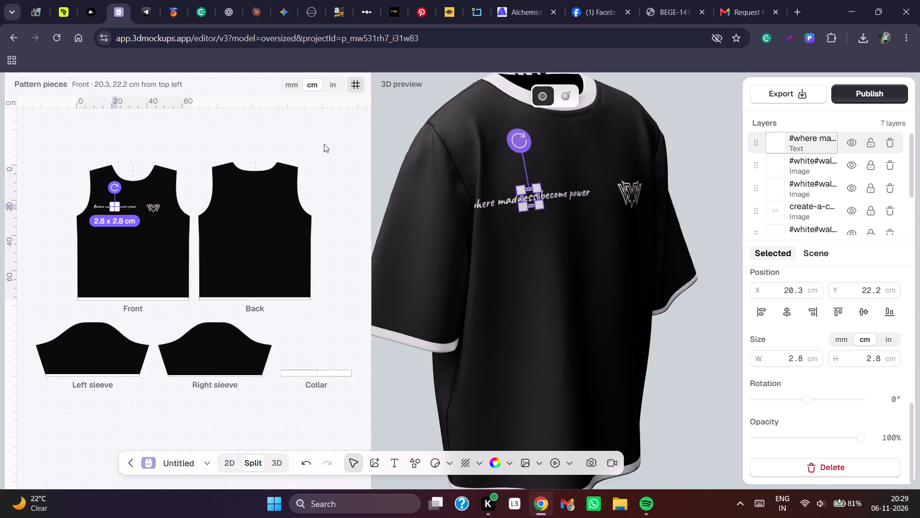
key(Right)
key(Right)
key(Right)
key(Right)
key(Right)
key(Right)
key(Right)
key(Right)
key(Right)
key(Right)
key(Right)
key(Right)
key(Right)
key(Right)
key(Right)
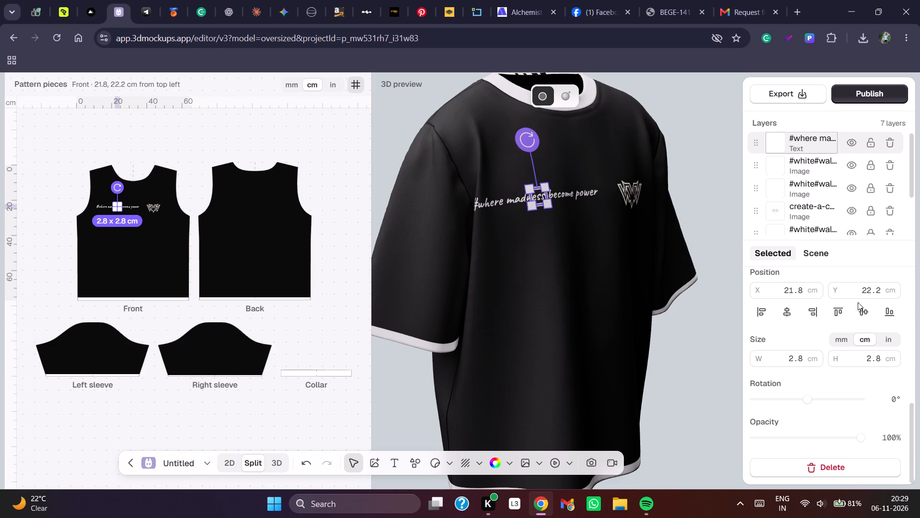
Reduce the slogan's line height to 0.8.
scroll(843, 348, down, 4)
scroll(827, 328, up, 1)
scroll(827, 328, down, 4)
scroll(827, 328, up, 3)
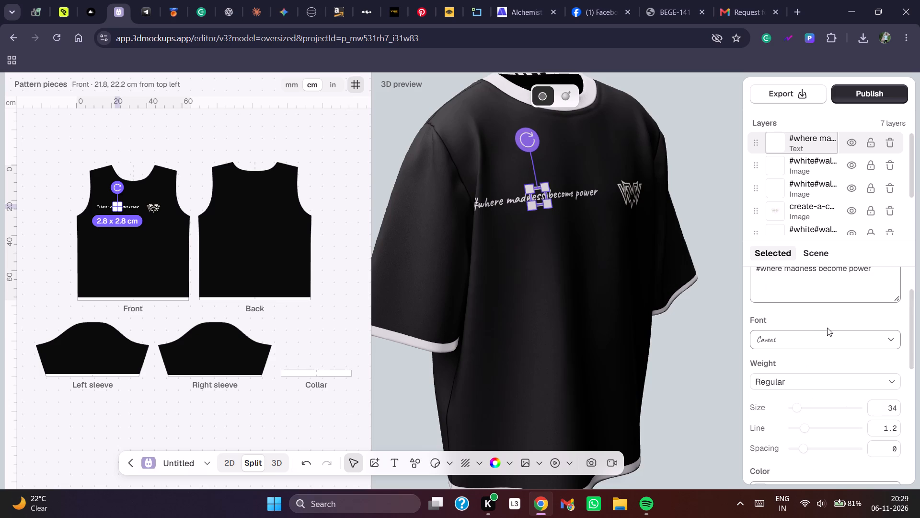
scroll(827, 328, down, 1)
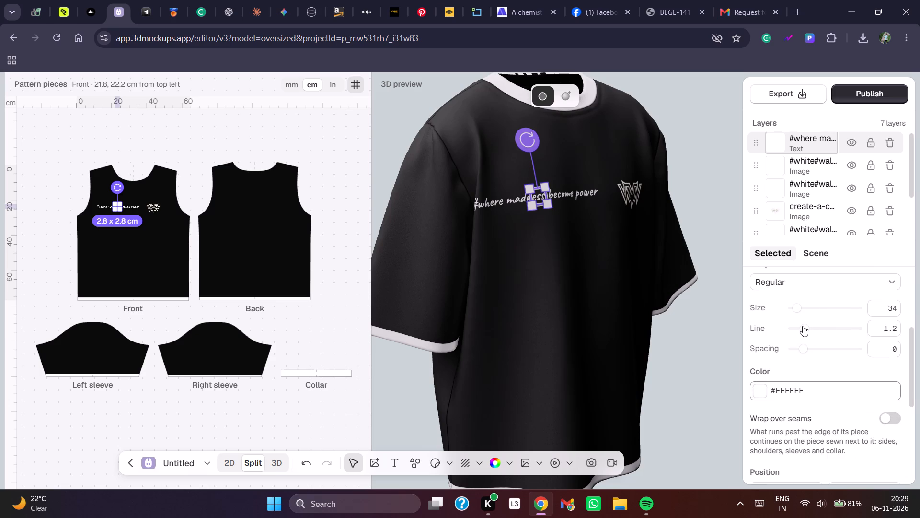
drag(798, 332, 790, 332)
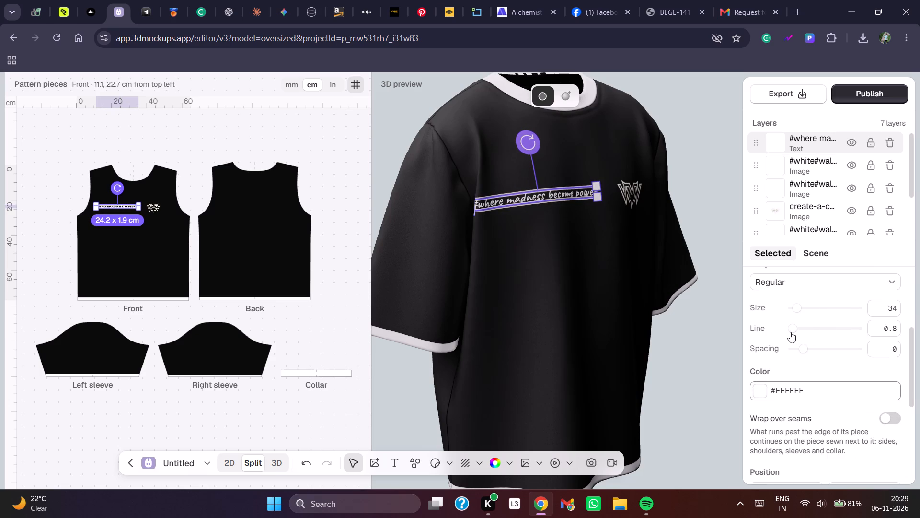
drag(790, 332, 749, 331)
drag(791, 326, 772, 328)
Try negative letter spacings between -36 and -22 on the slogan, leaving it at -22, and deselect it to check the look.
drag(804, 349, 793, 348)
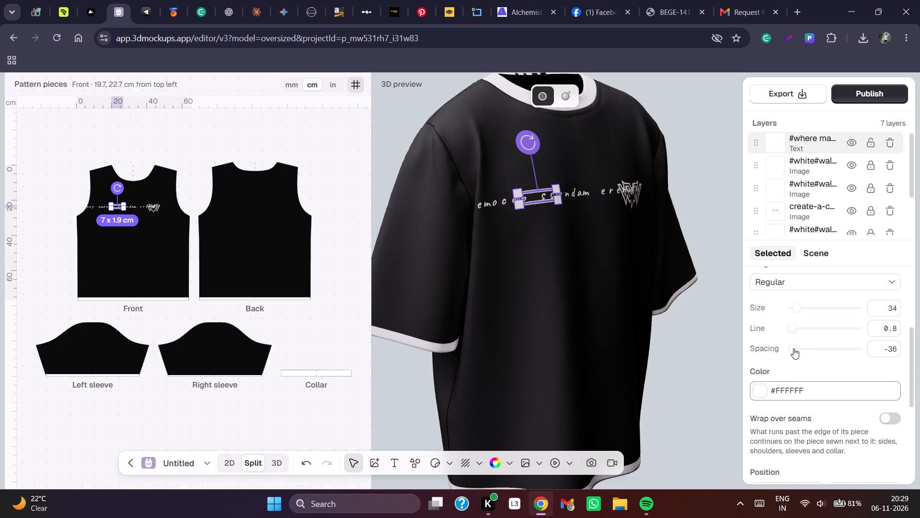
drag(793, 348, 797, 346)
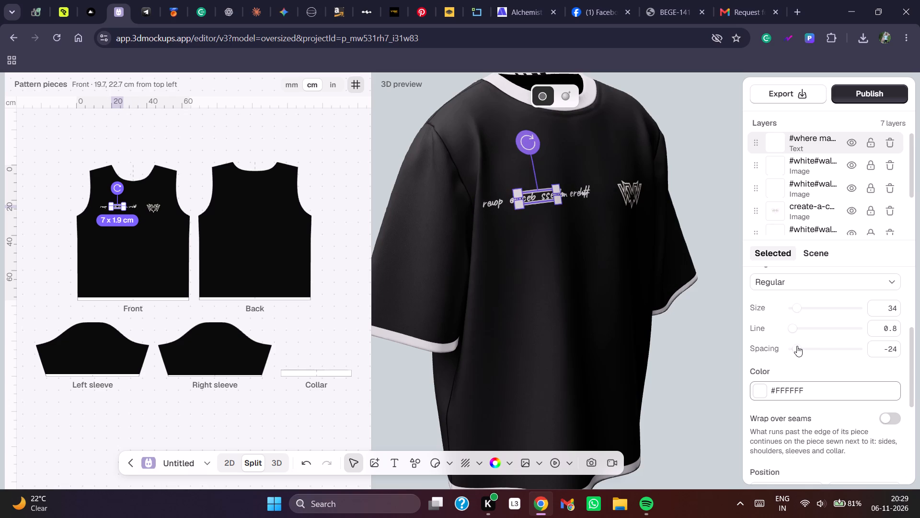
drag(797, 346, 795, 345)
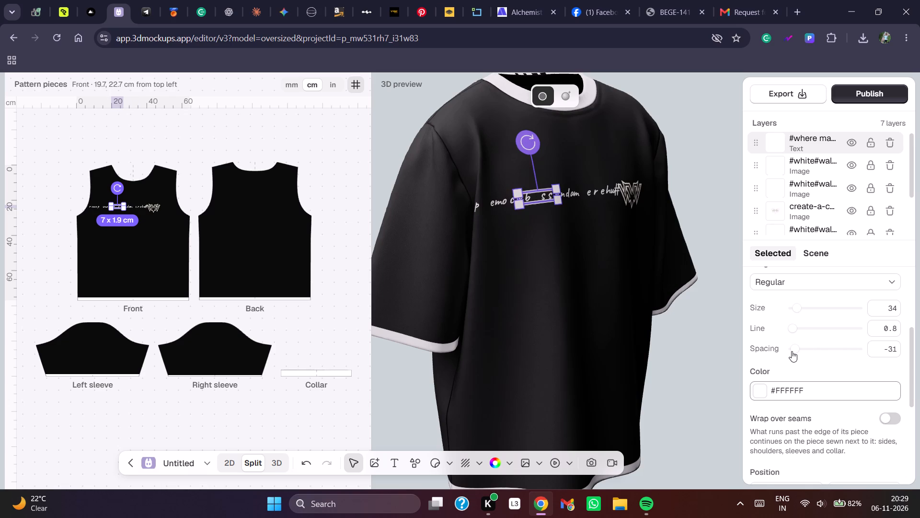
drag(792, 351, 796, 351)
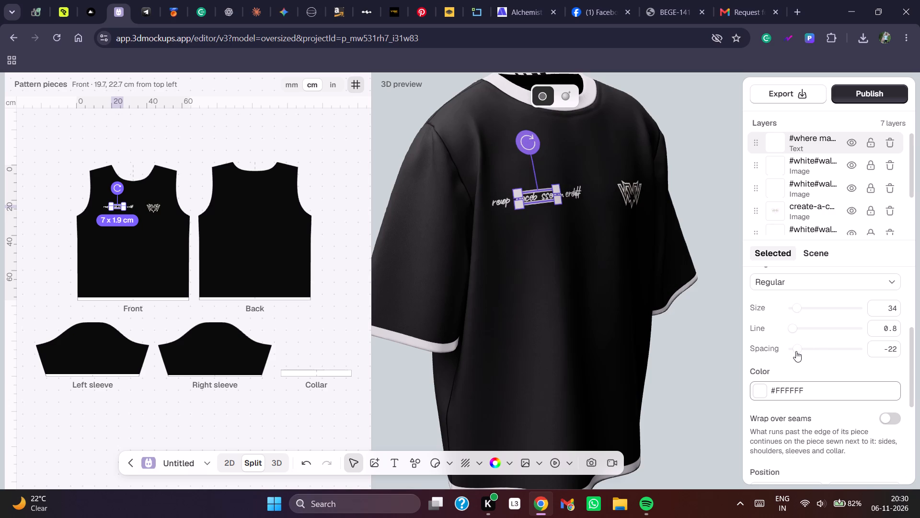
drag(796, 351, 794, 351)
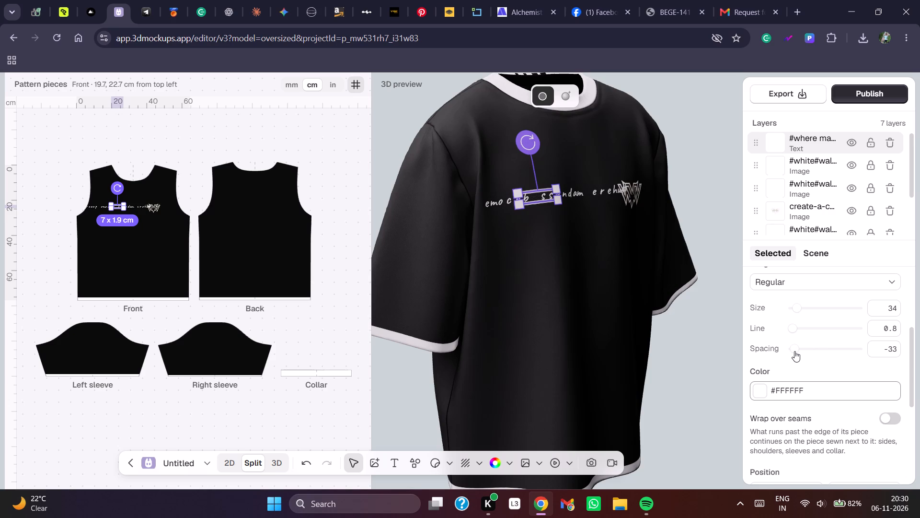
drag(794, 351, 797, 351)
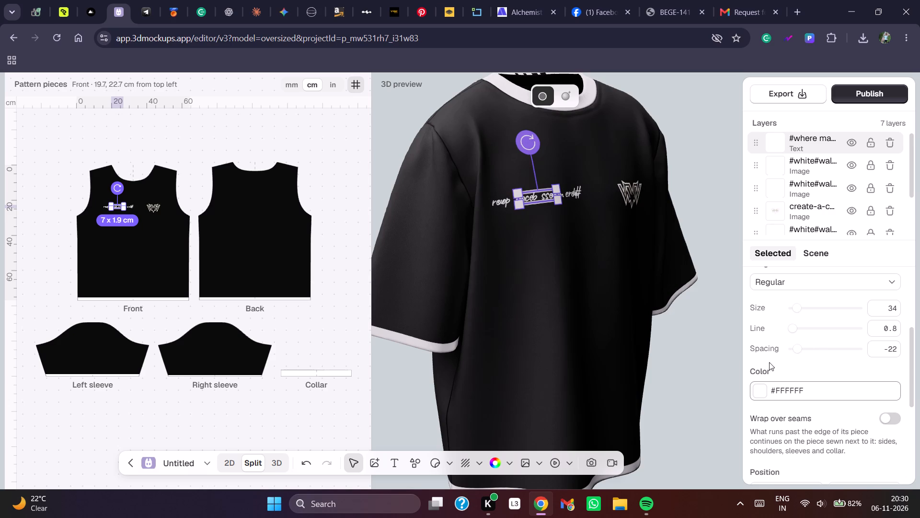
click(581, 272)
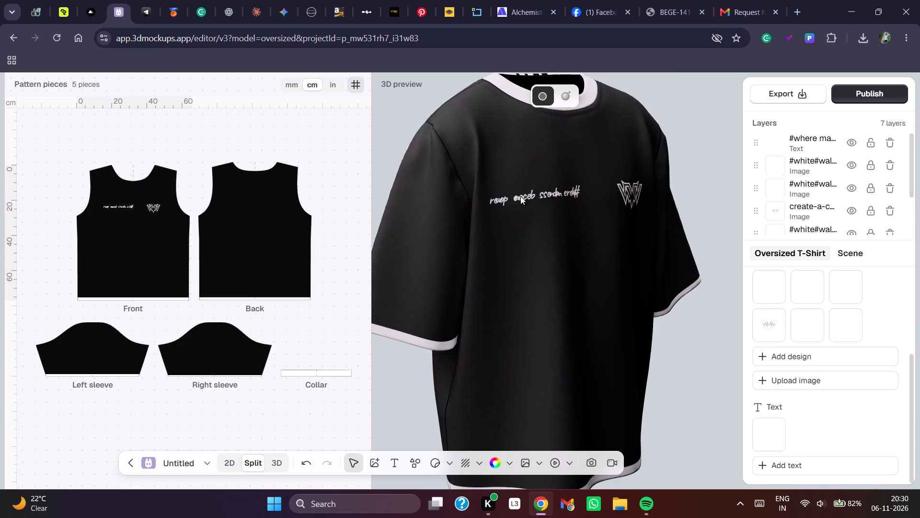
Select the slogan on the shirt and change its font weight to Bold.
click(520, 196)
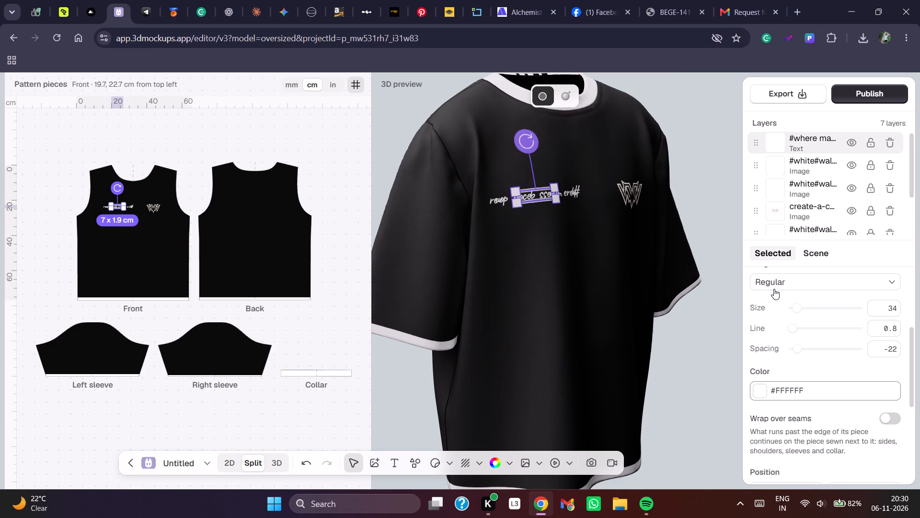
click(776, 282)
click(786, 278)
scroll(786, 278, up, 1)
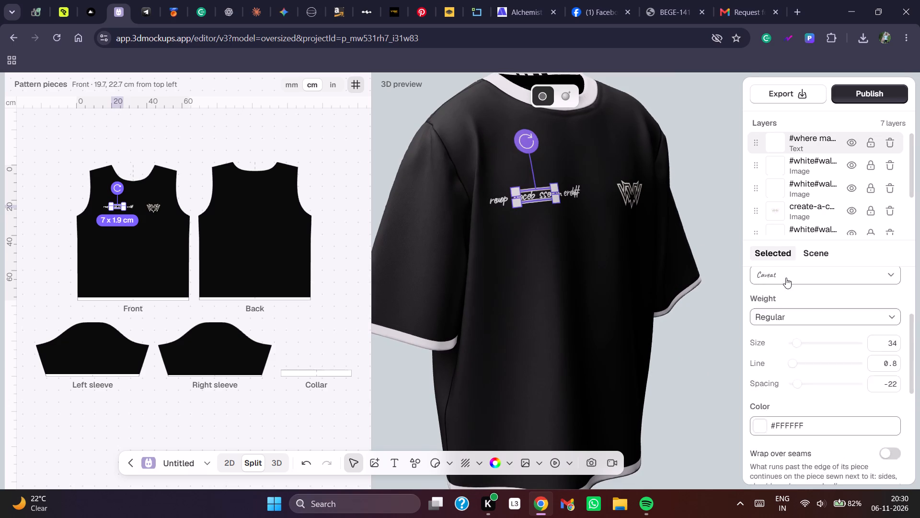
scroll(773, 348, up, 3)
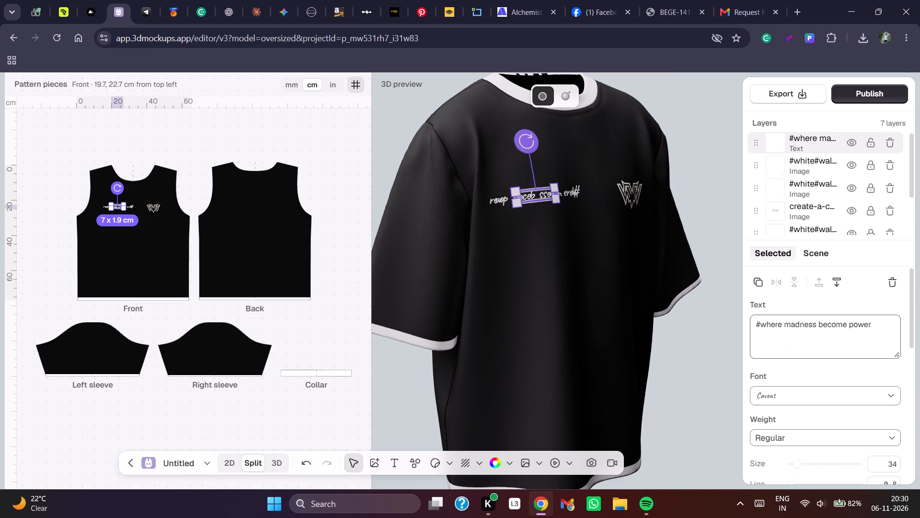
scroll(773, 346, down, 4)
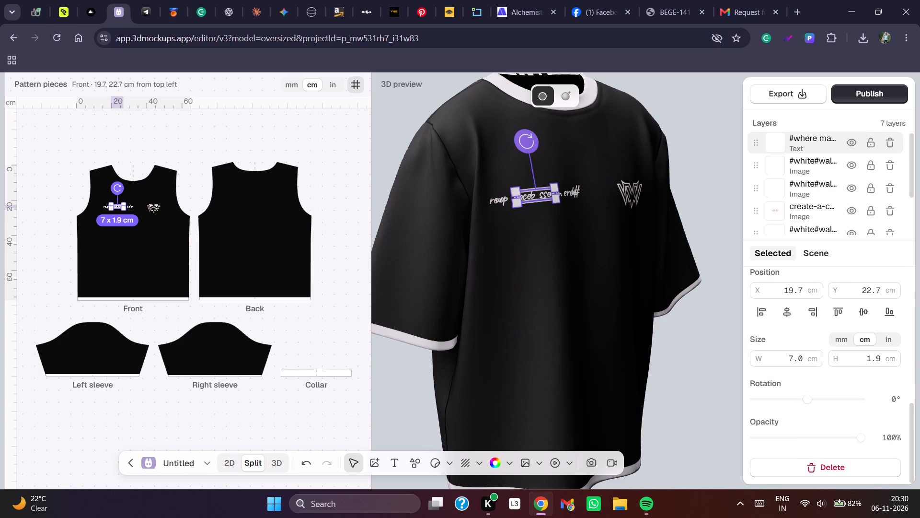
scroll(788, 363, up, 3)
click(786, 378)
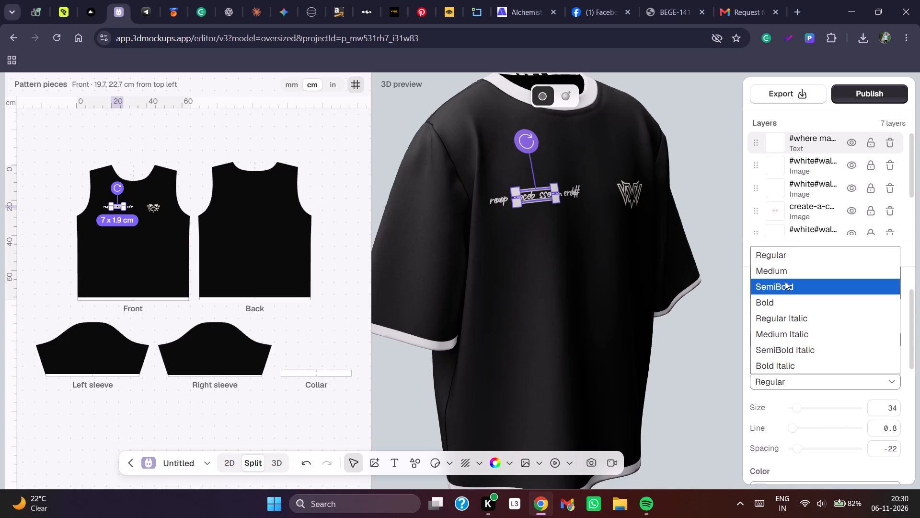
scroll(780, 352, down, 4)
scroll(780, 352, up, 2)
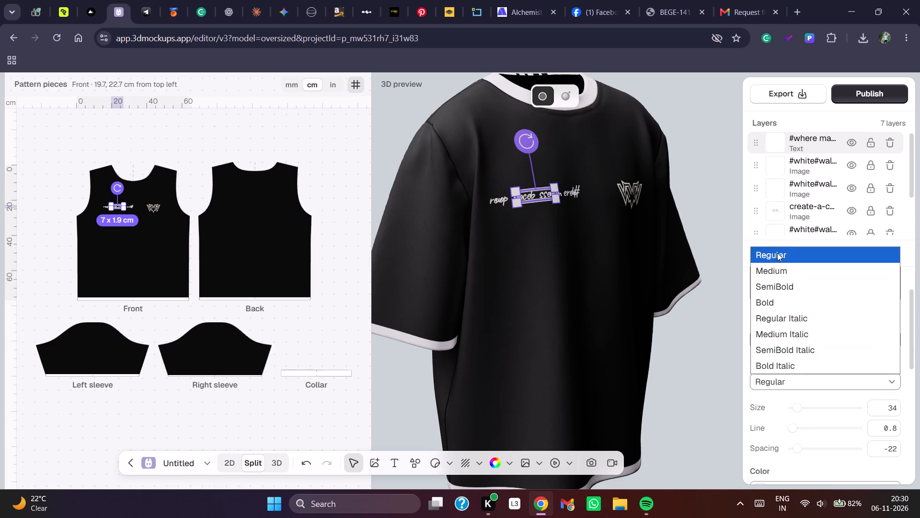
click(776, 295)
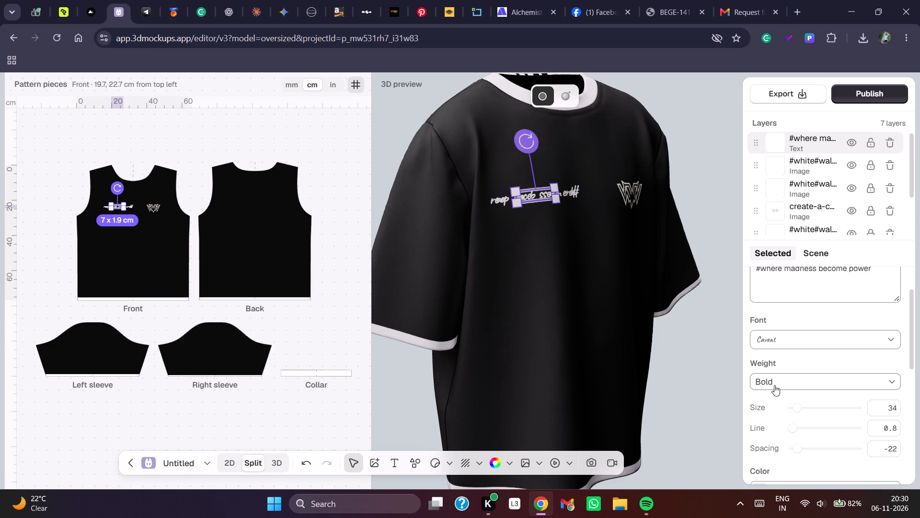
Raise the slogan's line height to 3.
scroll(774, 388, down, 4)
scroll(781, 338, up, 2)
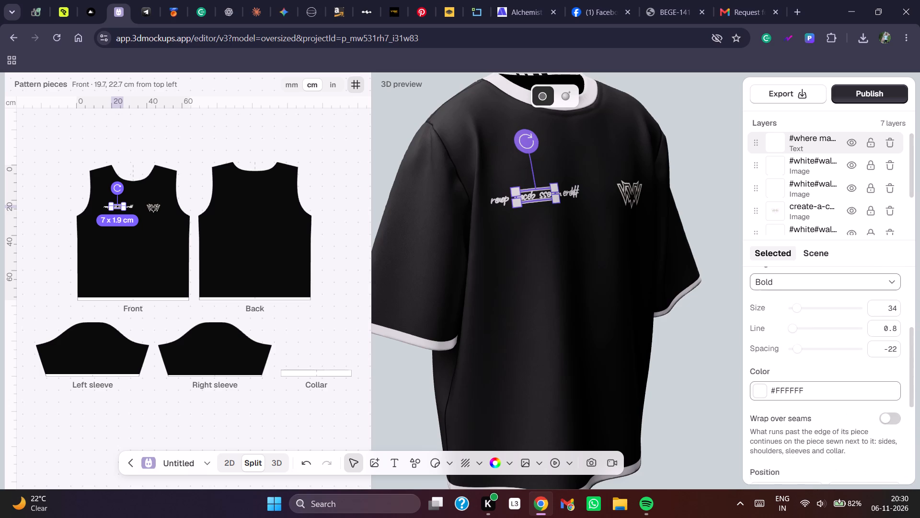
drag(793, 330, 849, 330)
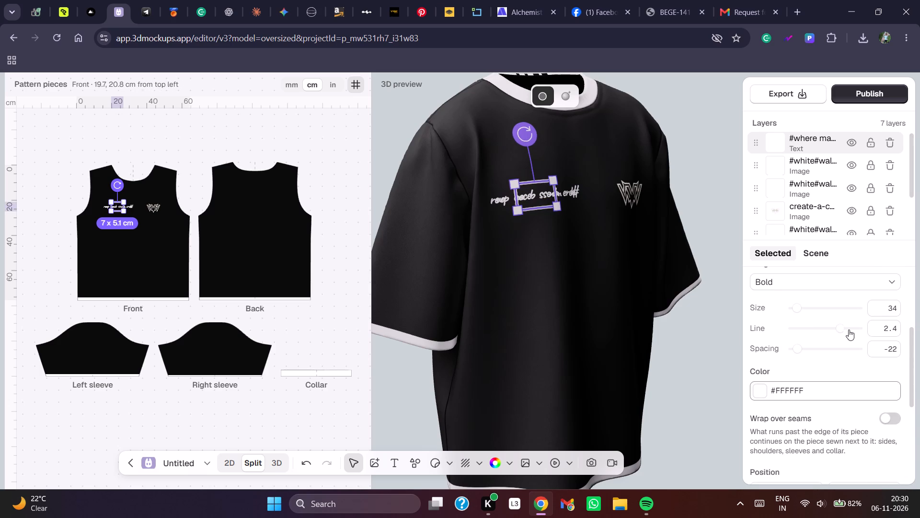
drag(849, 330, 886, 323)
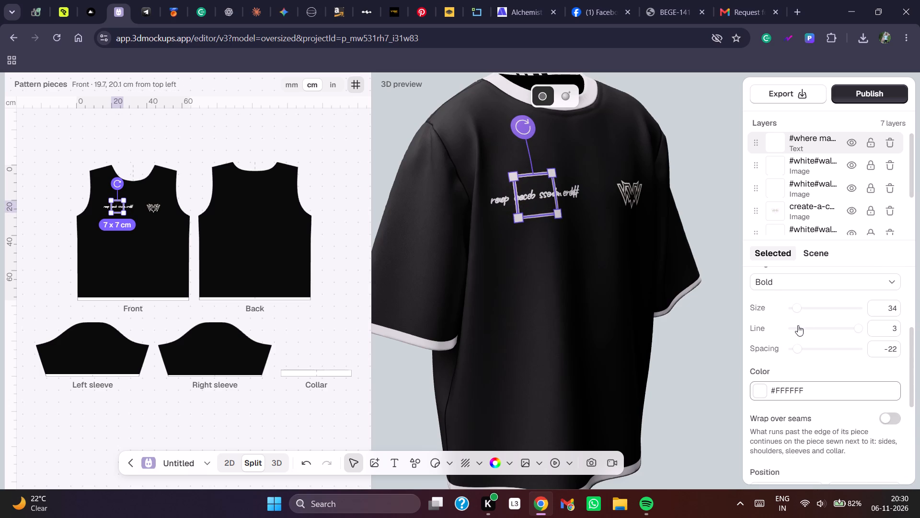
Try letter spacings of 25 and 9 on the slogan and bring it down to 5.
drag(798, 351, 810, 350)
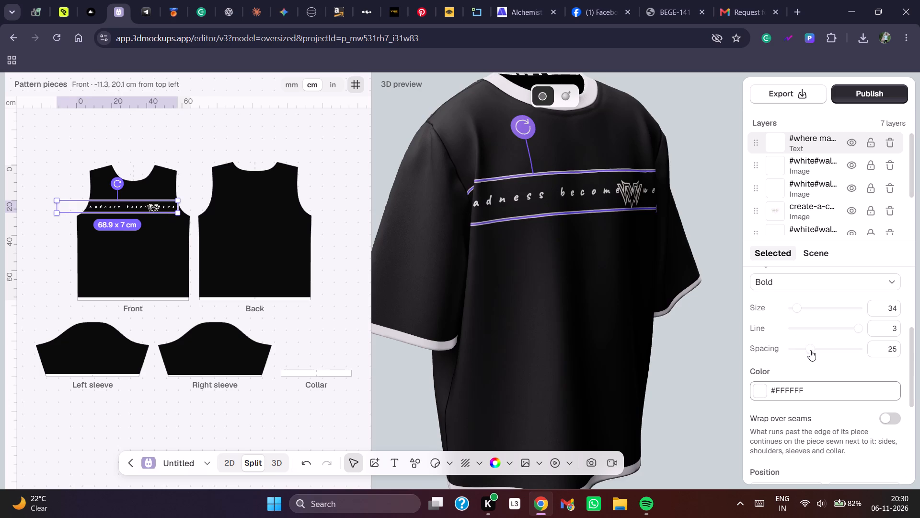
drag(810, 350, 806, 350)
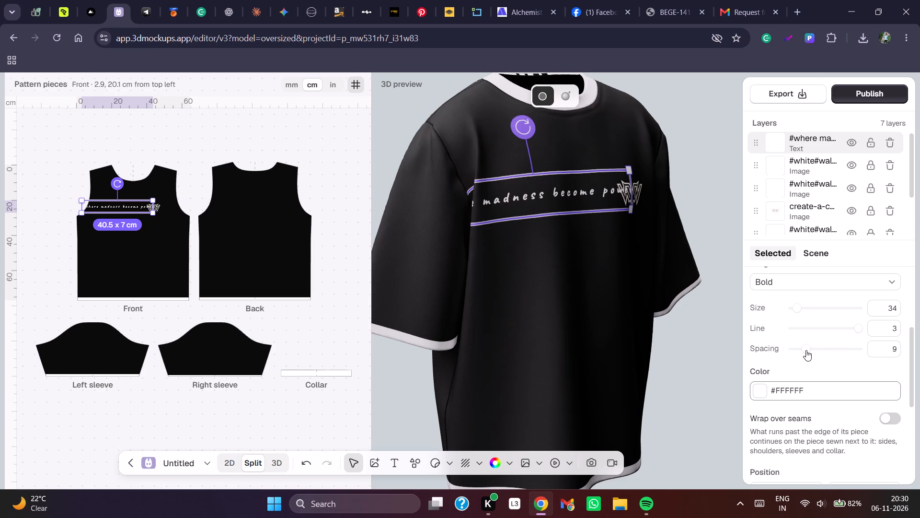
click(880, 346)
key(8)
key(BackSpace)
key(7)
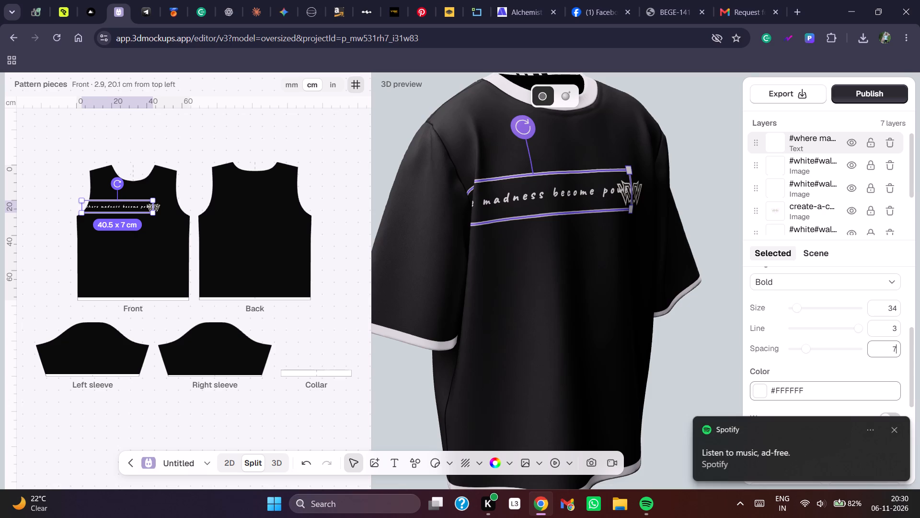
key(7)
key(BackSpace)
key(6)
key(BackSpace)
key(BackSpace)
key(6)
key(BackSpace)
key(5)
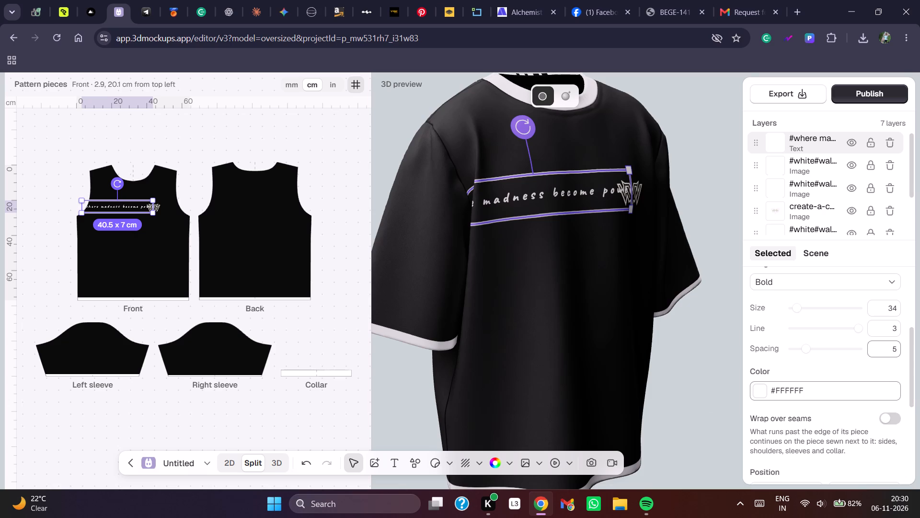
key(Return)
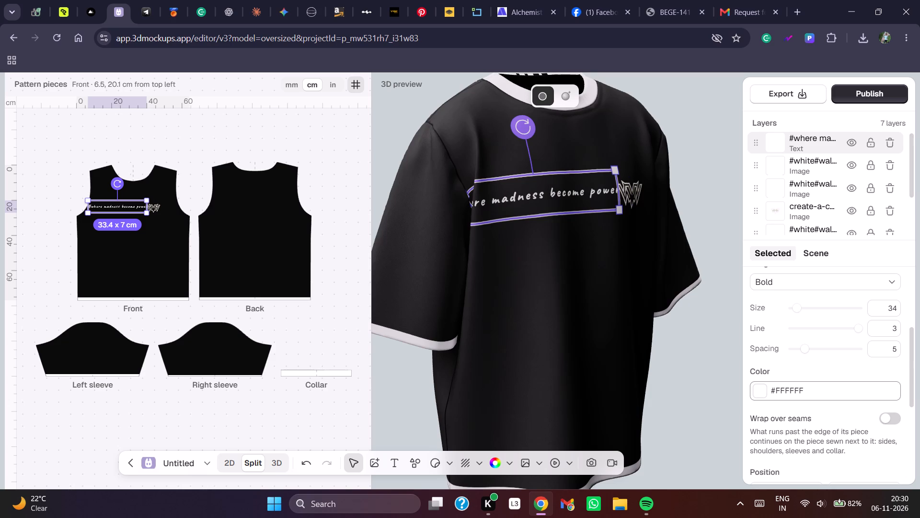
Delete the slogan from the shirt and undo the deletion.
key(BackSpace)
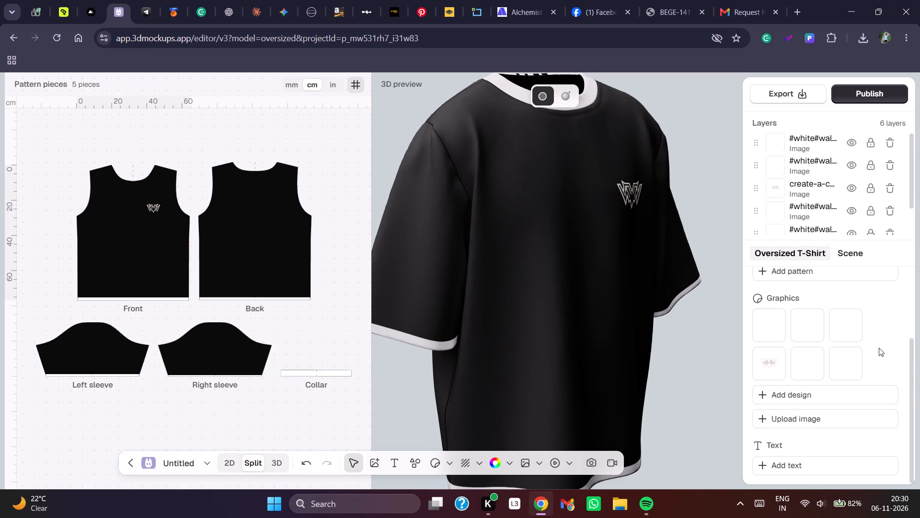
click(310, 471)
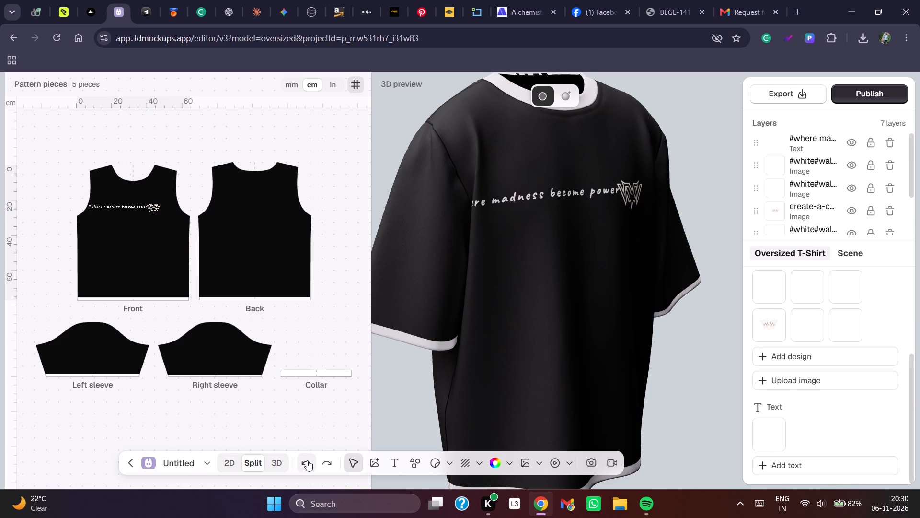
Select the slogan and tighten its letter spacing one unit at a time from 4 to 1, deselecting it to check the look.
click(537, 202)
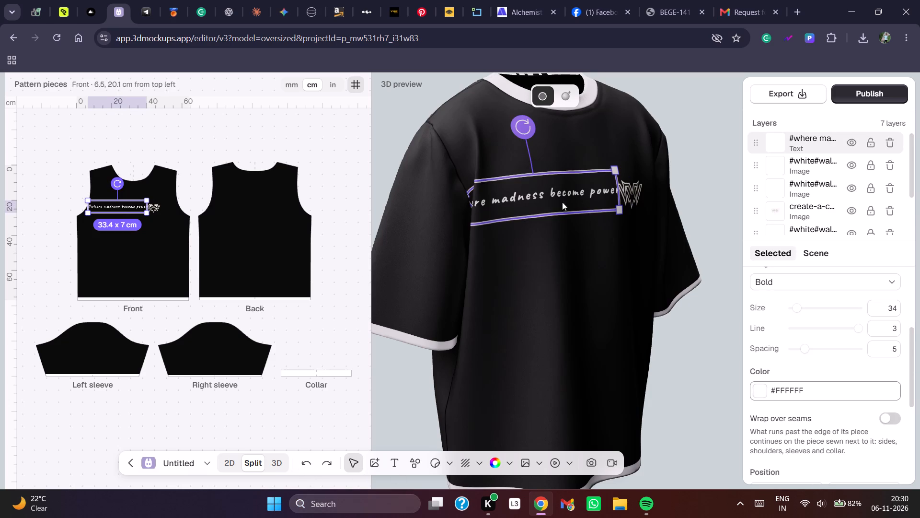
click(888, 353)
key(4)
key(Return)
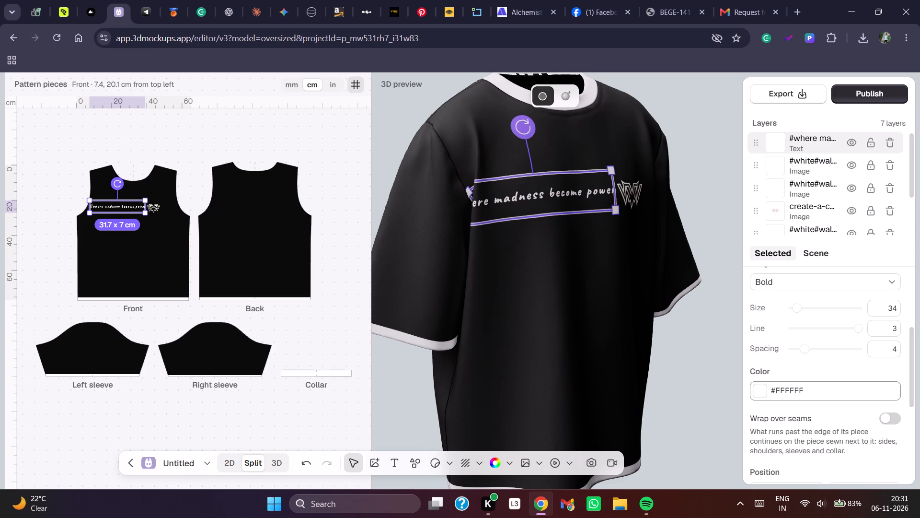
click(896, 351)
key(3)
key(Return)
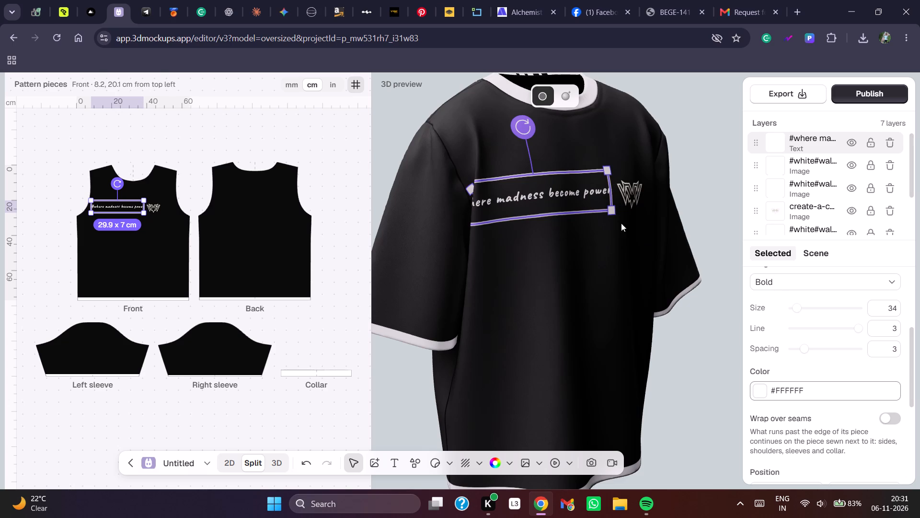
click(883, 344)
key(2)
key(Return)
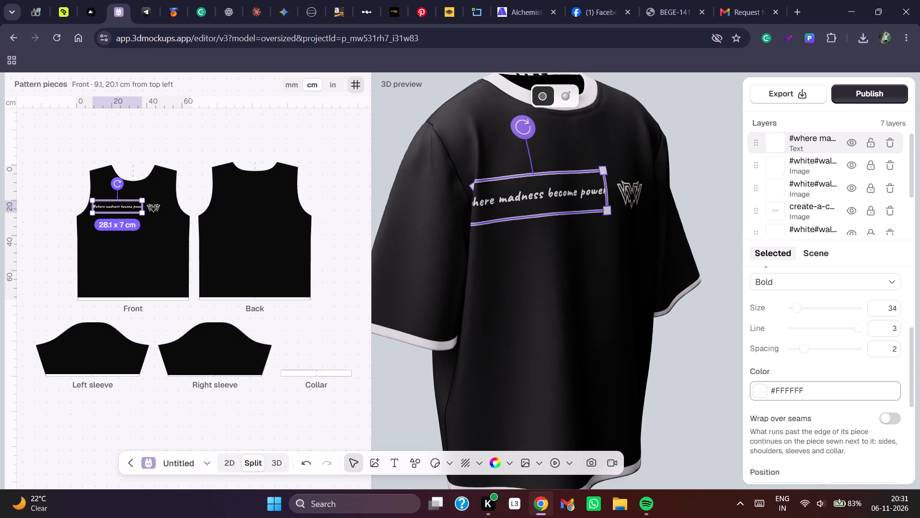
click(891, 350)
key(1)
key(Return)
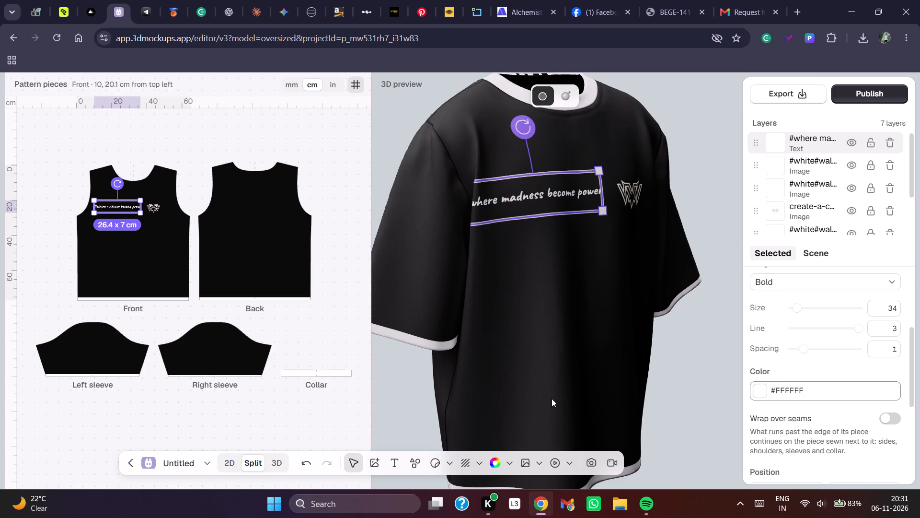
click(563, 318)
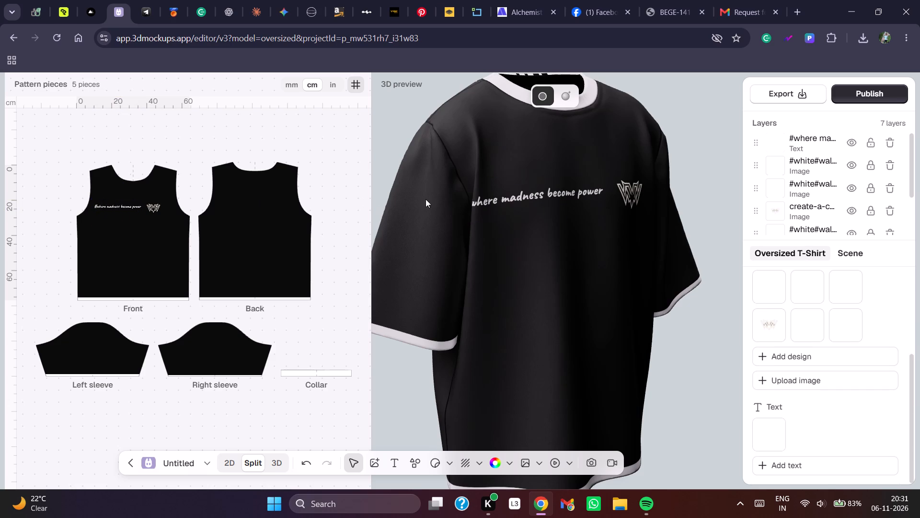
Select the slogan on the shirt and scale it down to size 23, about 18 x 4.8 cm.
click(527, 189)
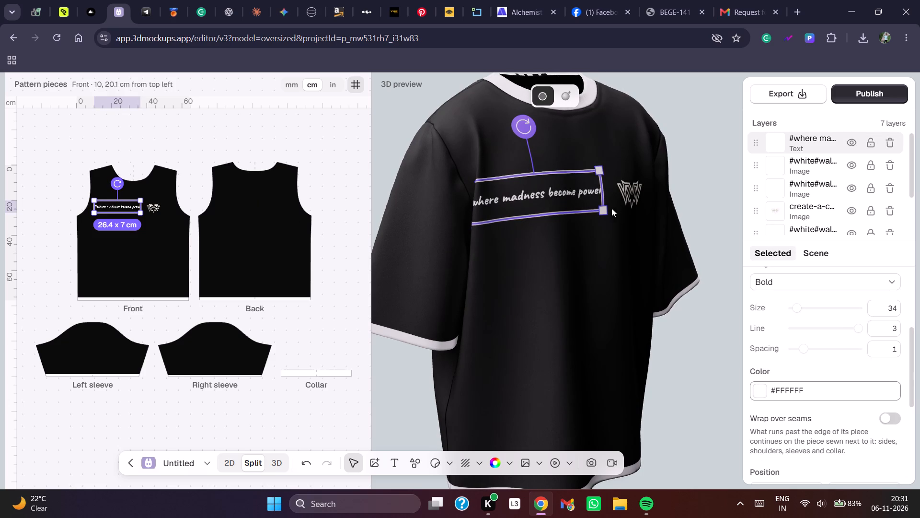
drag(599, 208, 530, 203)
Reposition the slogan on the chest opposite the logo, about 12 cm across and 21 cm down the front piece, and deselect it.
drag(520, 247, 479, 254)
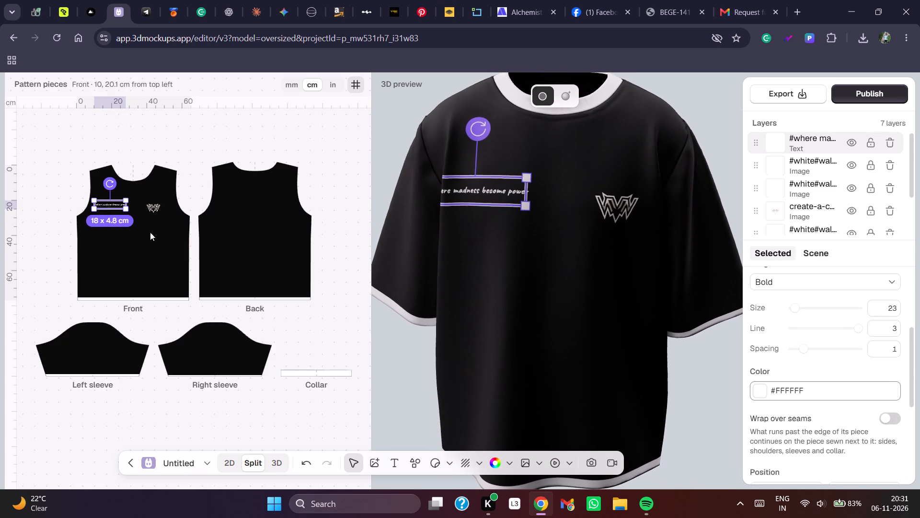
drag(472, 196, 493, 197)
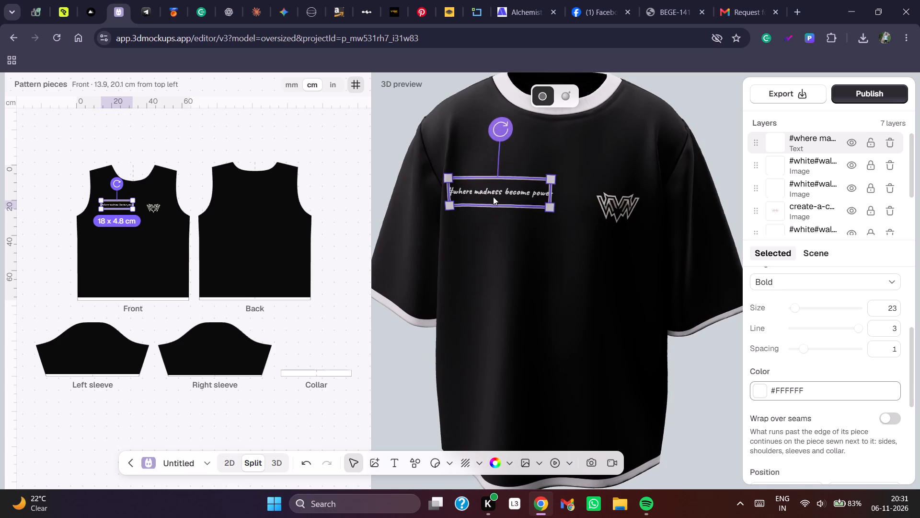
drag(493, 197, 477, 202)
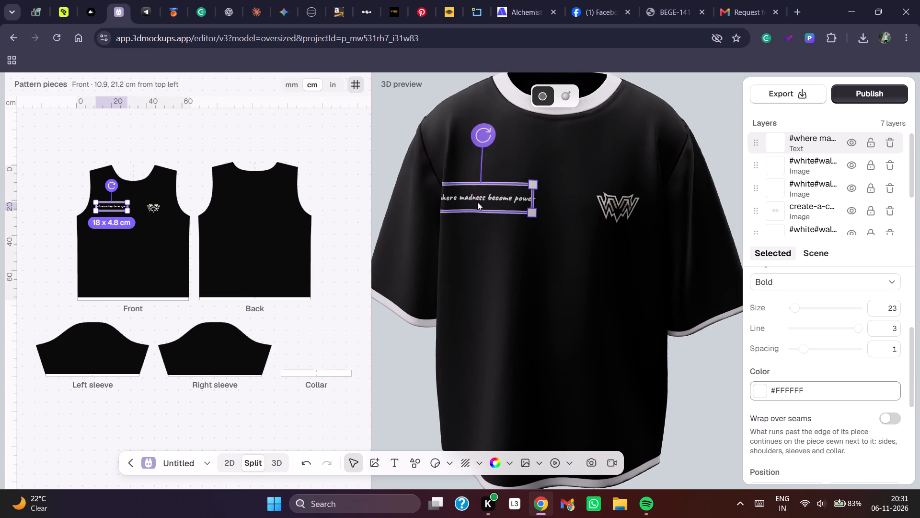
drag(477, 202, 482, 200)
click(481, 227)
drag(483, 241, 513, 244)
click(506, 208)
click(506, 208)
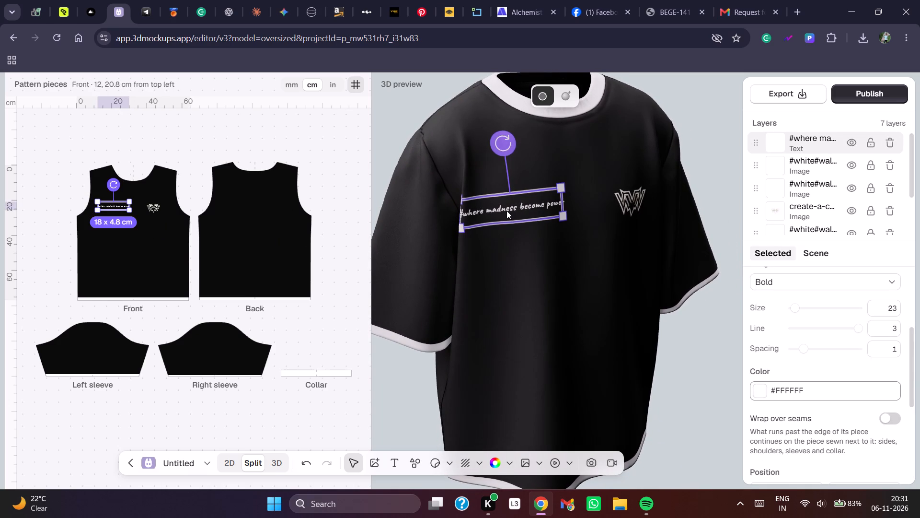
click(512, 263)
drag(534, 305, 535, 305)
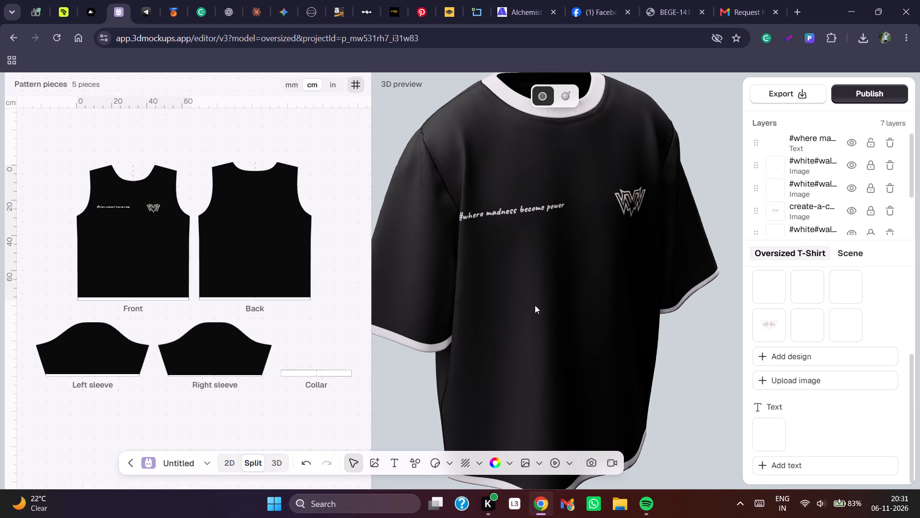
drag(535, 305, 523, 290)
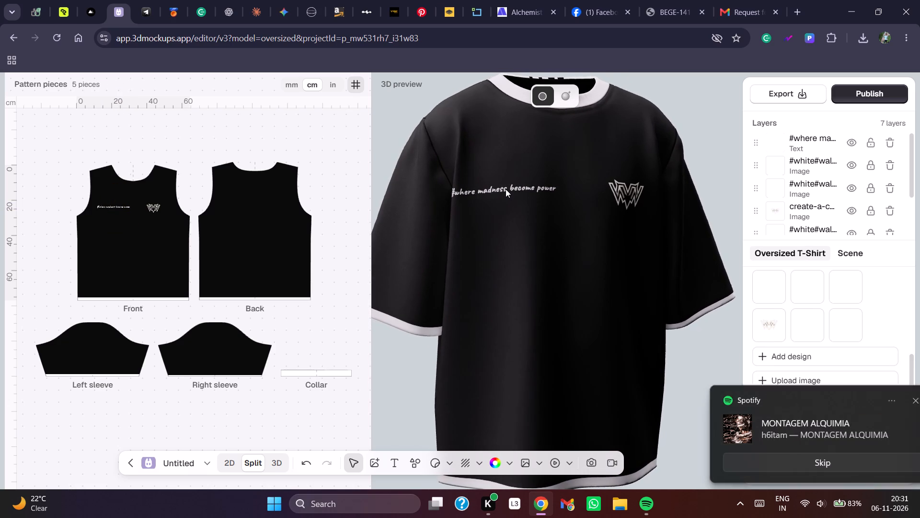
Split the slogan text into two lines, "#where madness" and "become power".
click(506, 189)
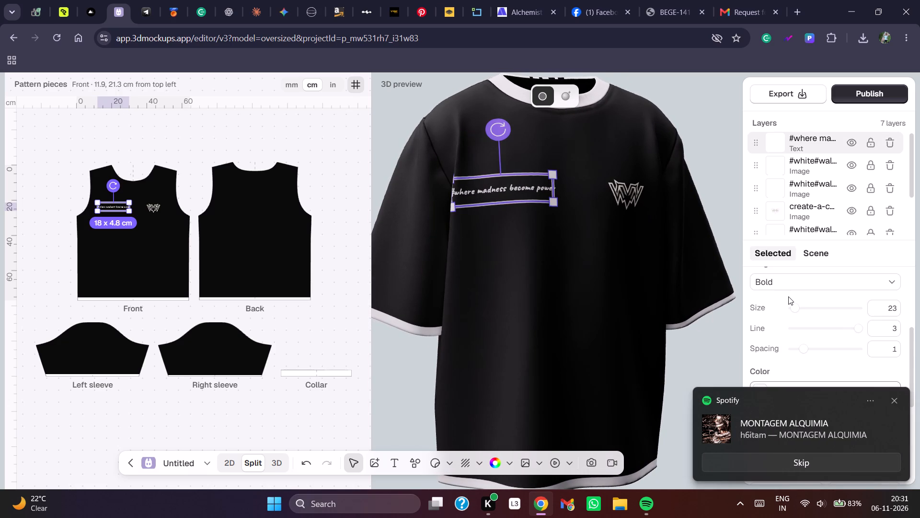
scroll(818, 250, down, 3)
scroll(806, 316, down, 2)
scroll(806, 316, up, 1)
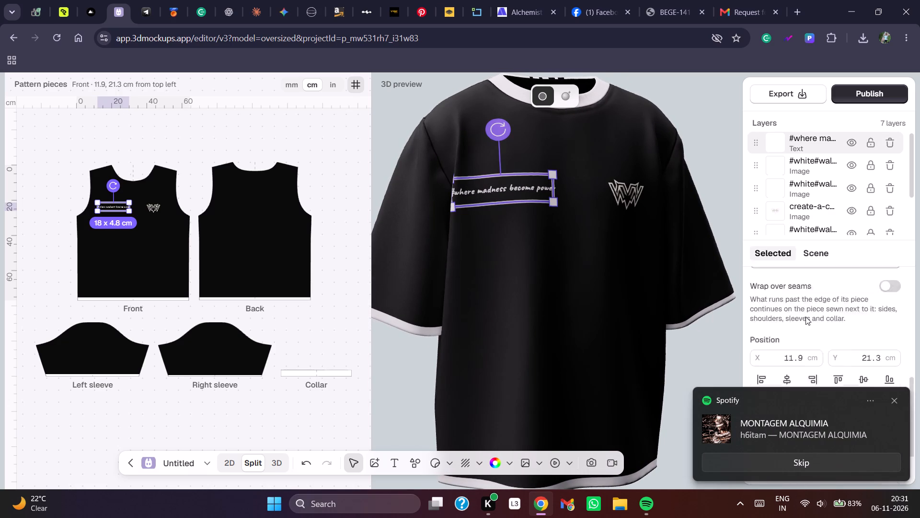
scroll(805, 317, down, 1)
scroll(805, 317, up, 2)
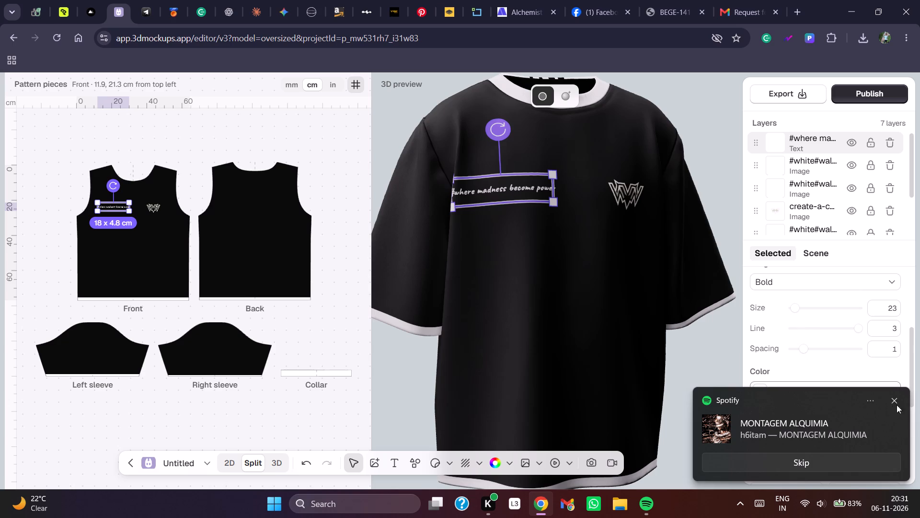
click(886, 398)
scroll(859, 371, up, 3)
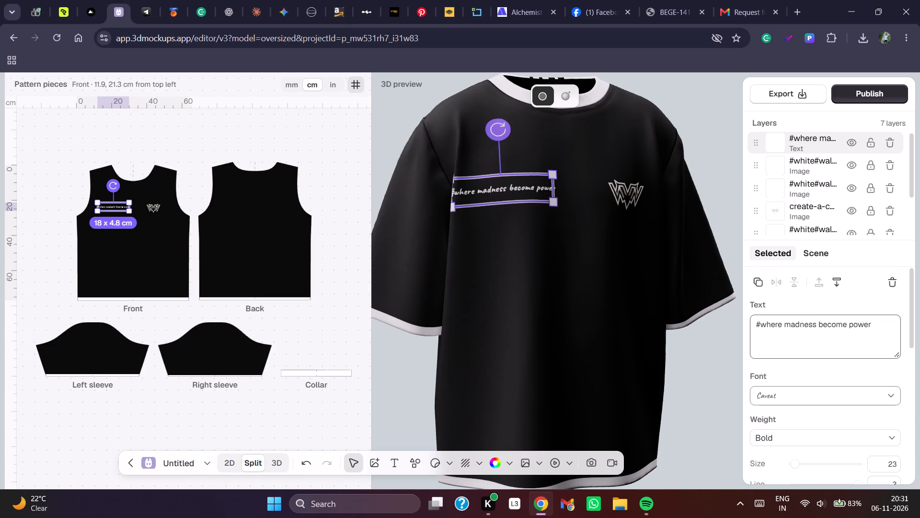
click(819, 325)
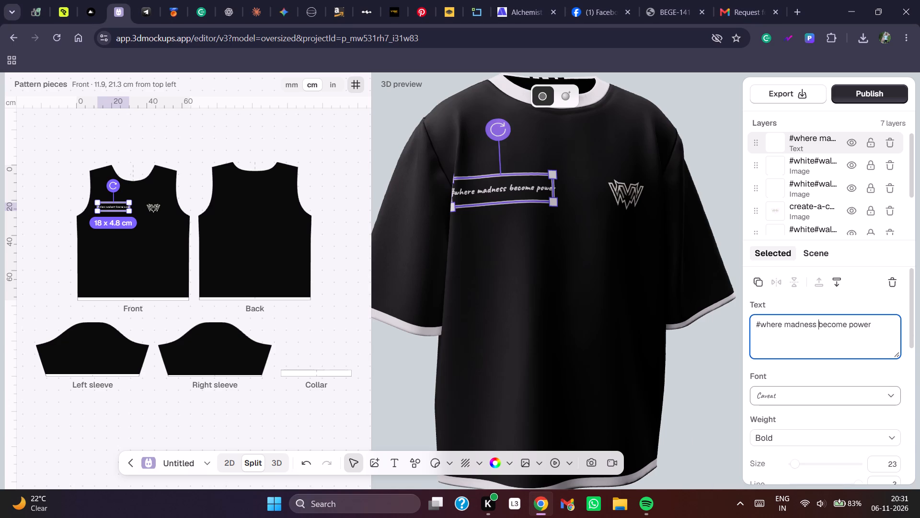
key(BackSpace)
key(Return)
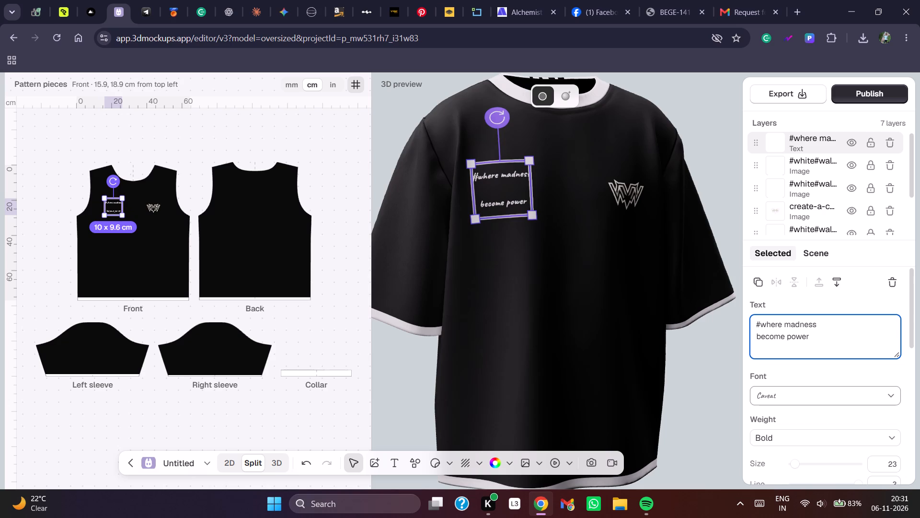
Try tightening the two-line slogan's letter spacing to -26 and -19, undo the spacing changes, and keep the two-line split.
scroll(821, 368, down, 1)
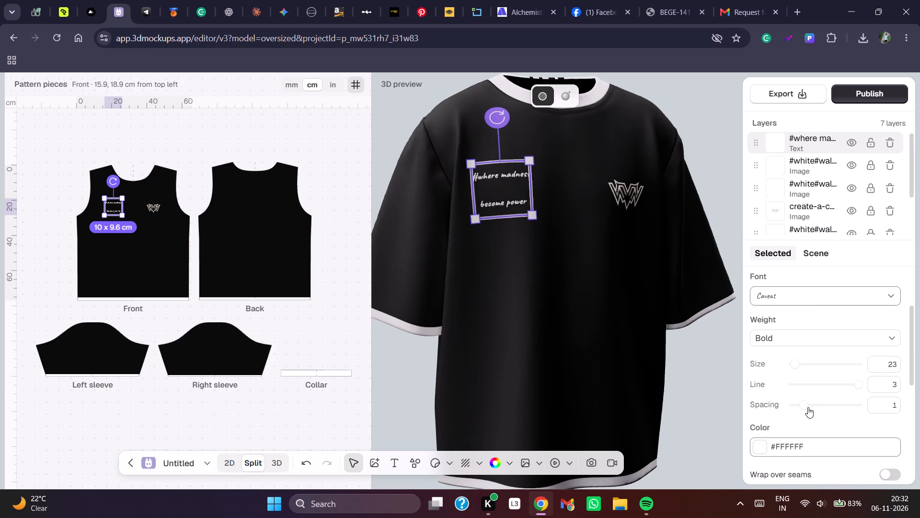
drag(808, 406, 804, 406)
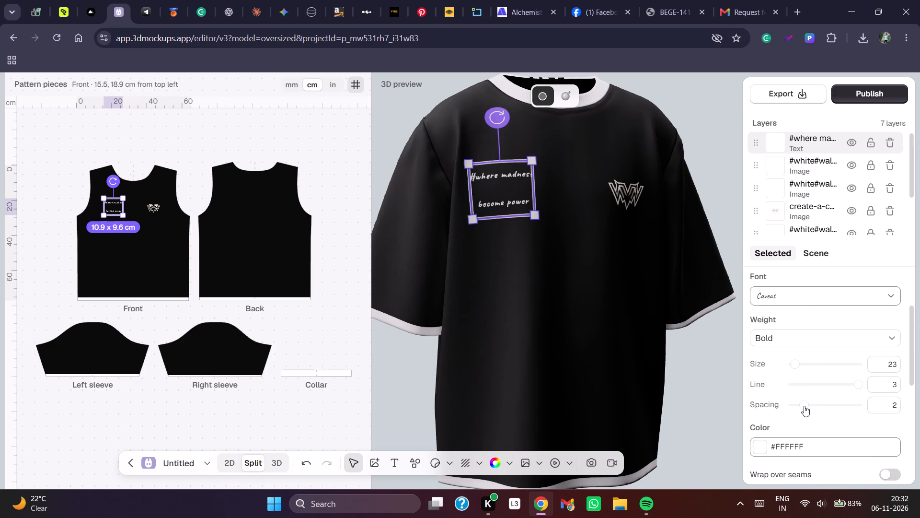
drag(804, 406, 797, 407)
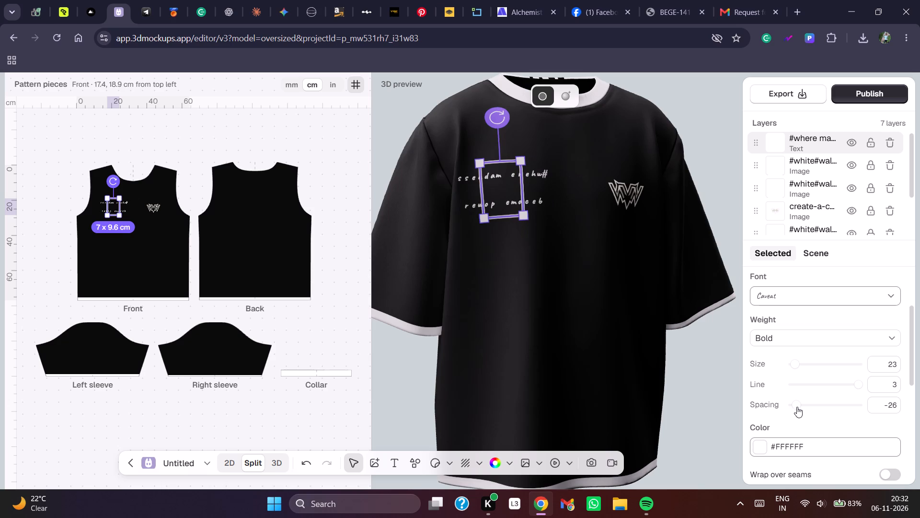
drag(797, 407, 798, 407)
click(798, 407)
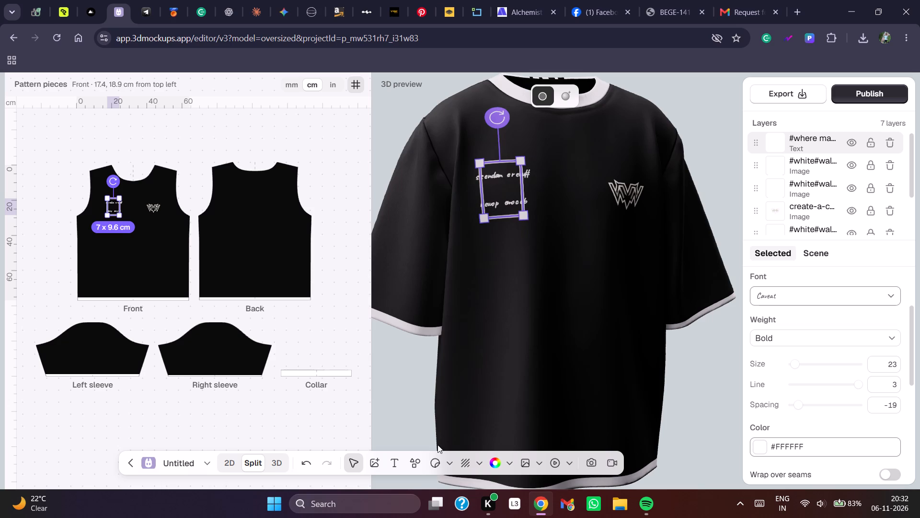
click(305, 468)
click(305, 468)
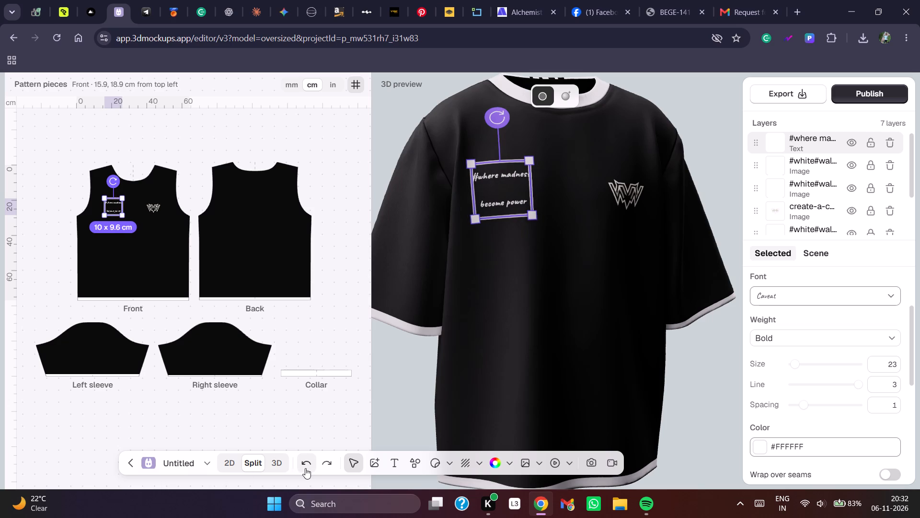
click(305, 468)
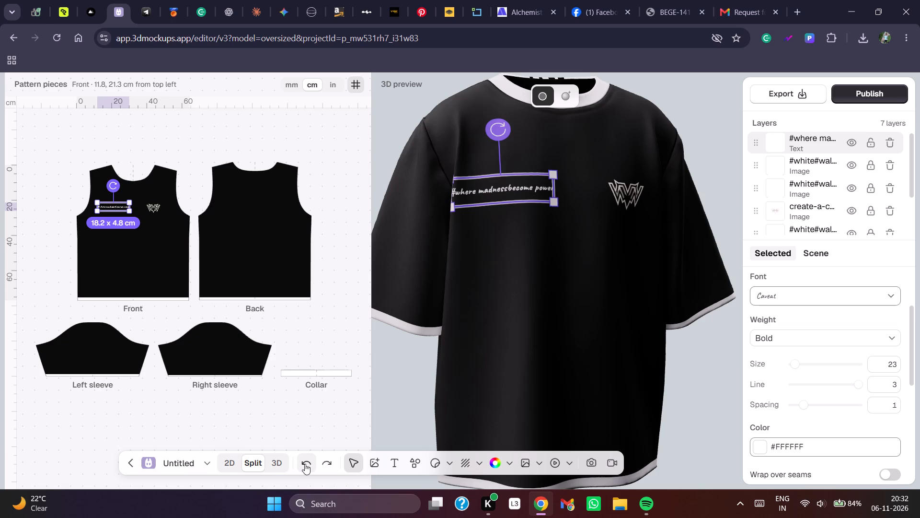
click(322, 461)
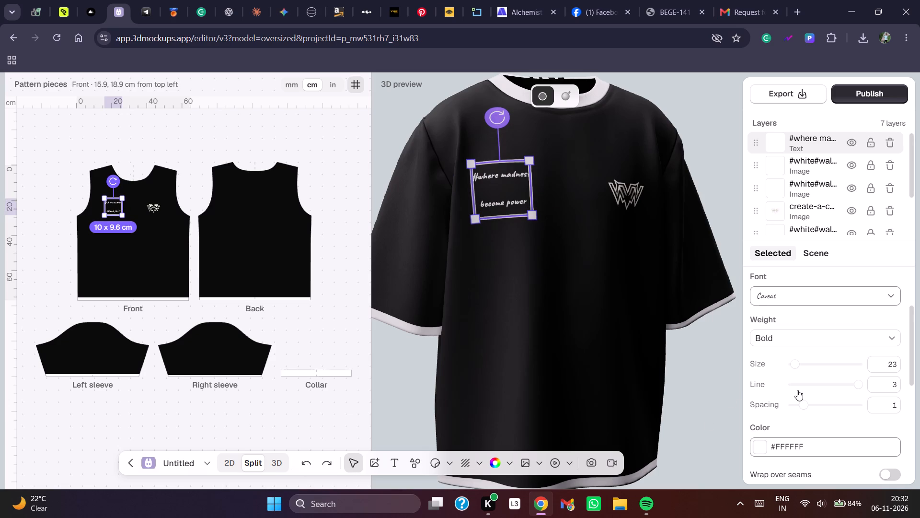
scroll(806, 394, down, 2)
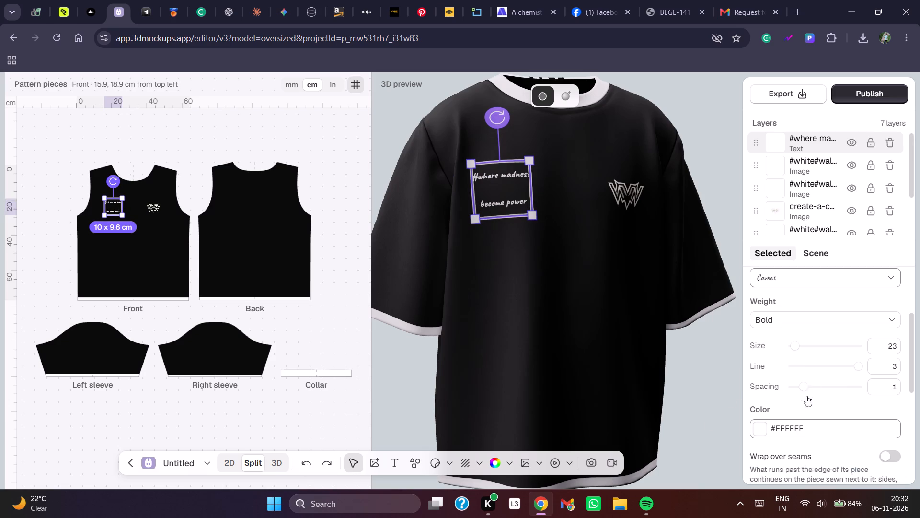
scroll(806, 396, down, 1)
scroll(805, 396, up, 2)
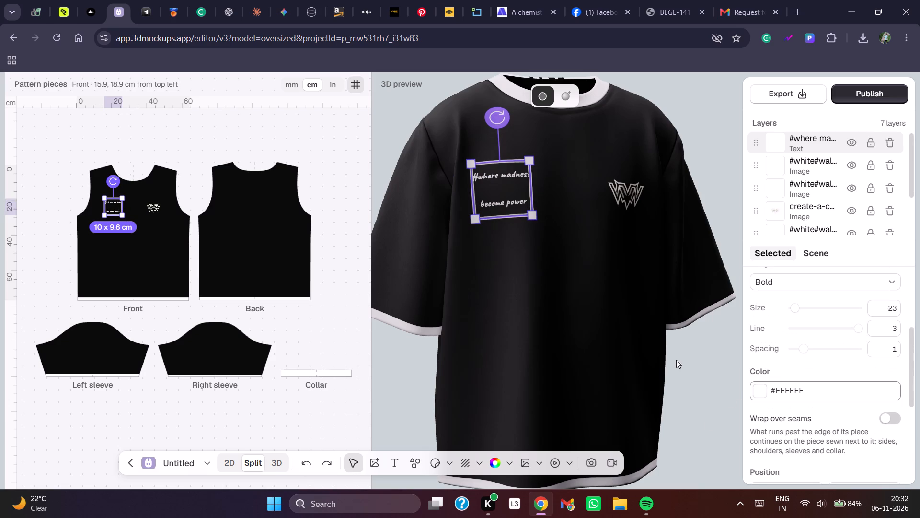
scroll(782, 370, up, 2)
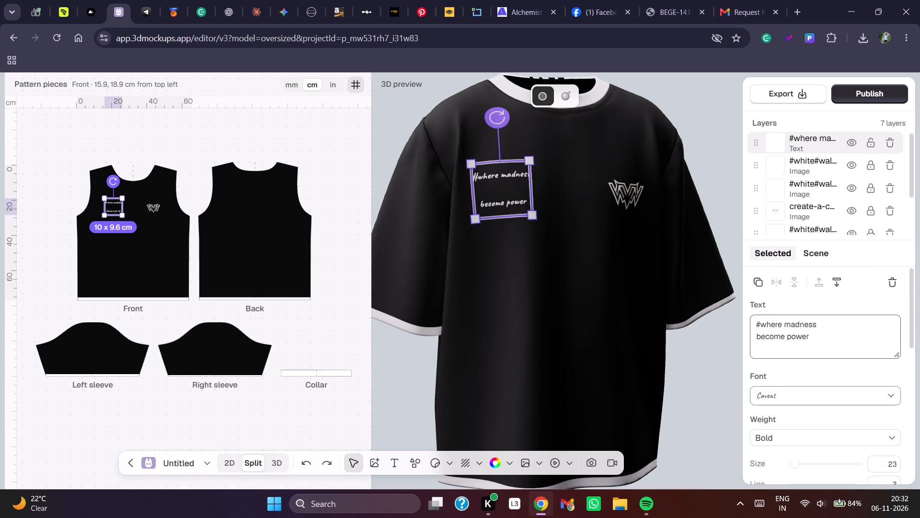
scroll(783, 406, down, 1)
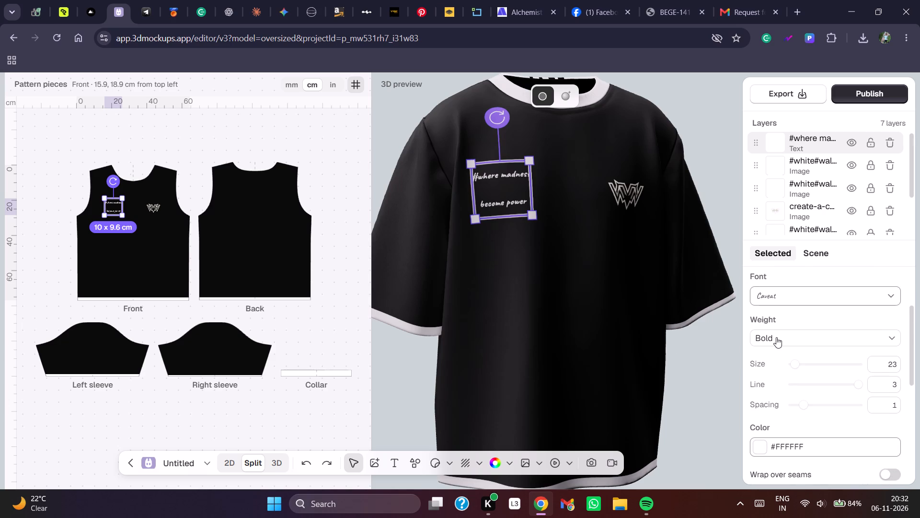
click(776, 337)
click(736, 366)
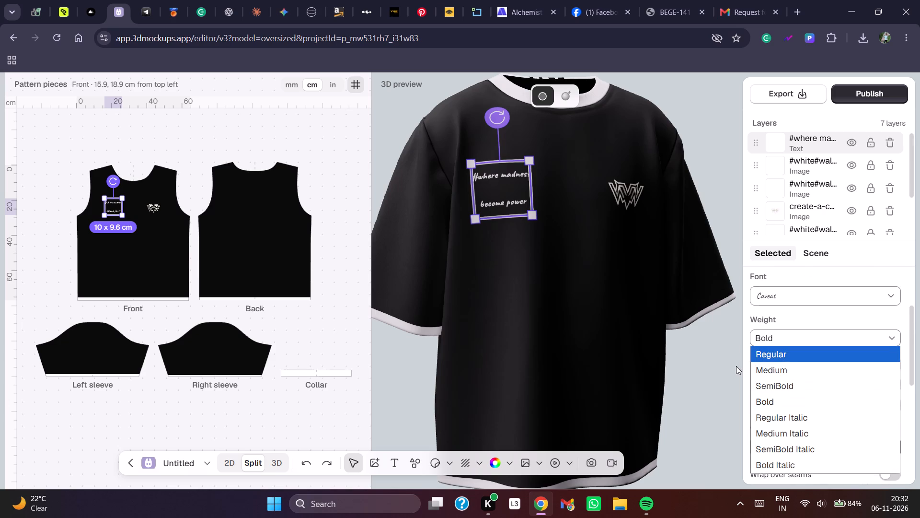
Select the two-line slogan on the chest and reduce its line height to 0.8.
click(534, 194)
click(519, 194)
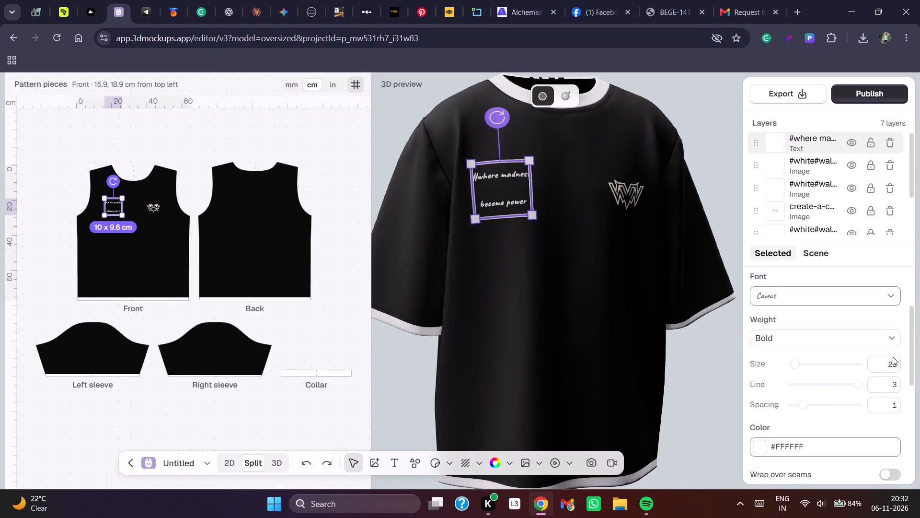
drag(803, 383, 796, 386)
drag(796, 386, 763, 389)
click(563, 283)
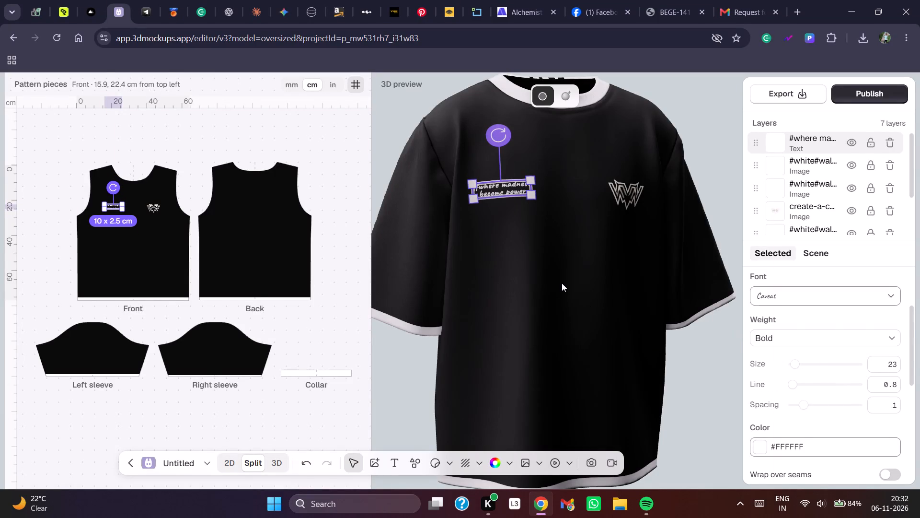
Scale the slogan up slightly on the shirt to size 26 and deselect it.
drag(481, 243, 480, 256)
click(494, 196)
click(498, 204)
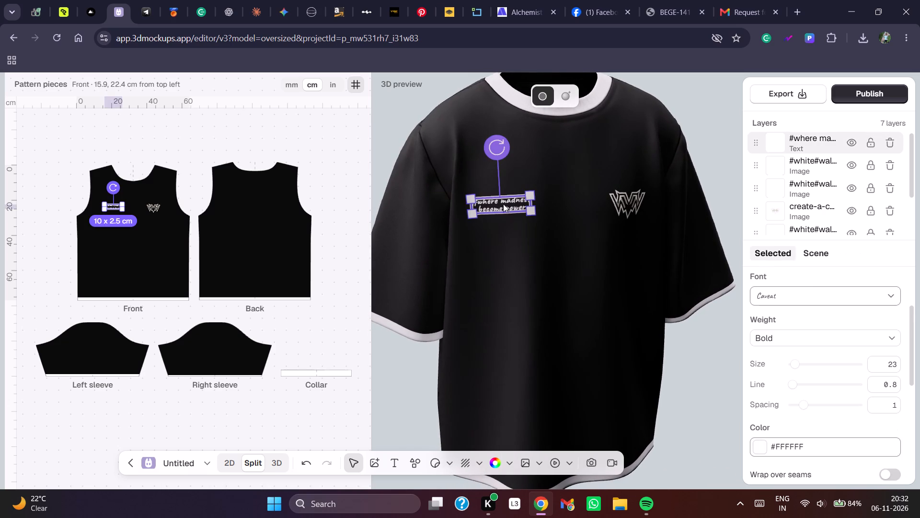
click(510, 204)
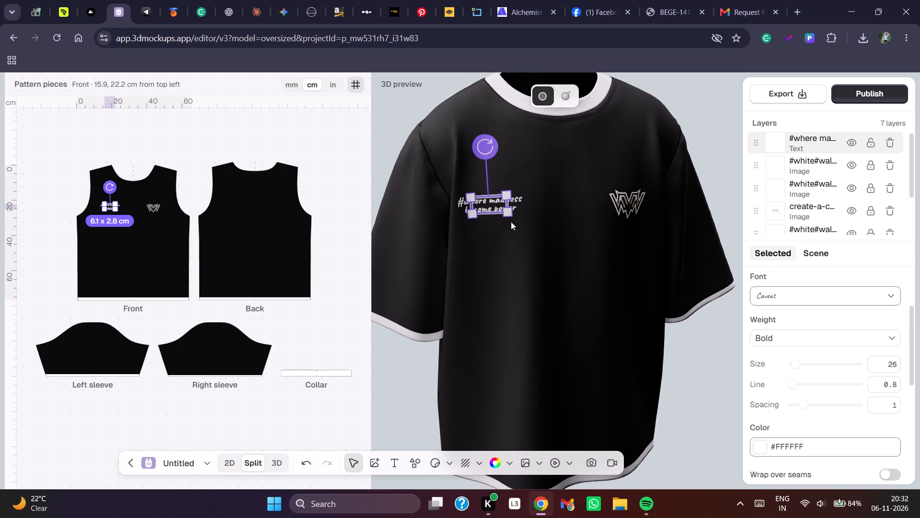
click(511, 235)
Examine the shirt from the front, sides, back and above, checking the slogan, chest logo and white trim at different distances.
drag(511, 268, 511, 259)
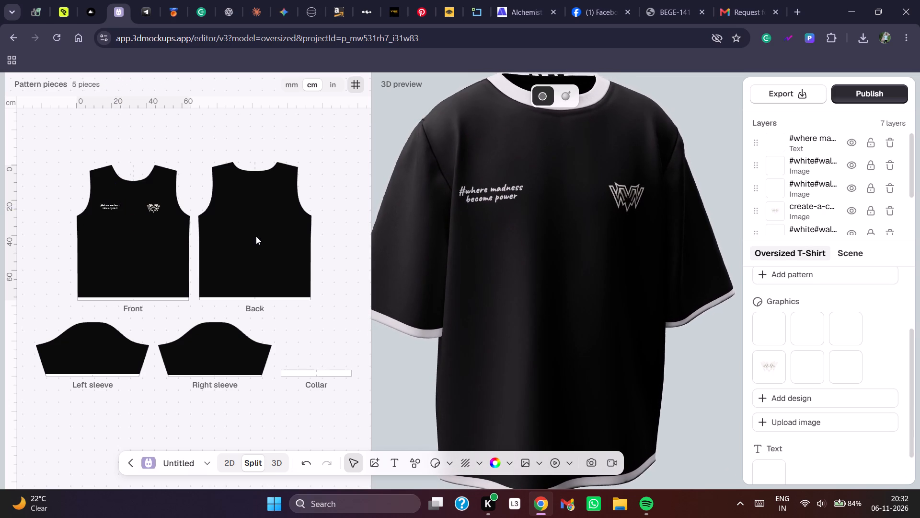
drag(525, 251, 546, 268)
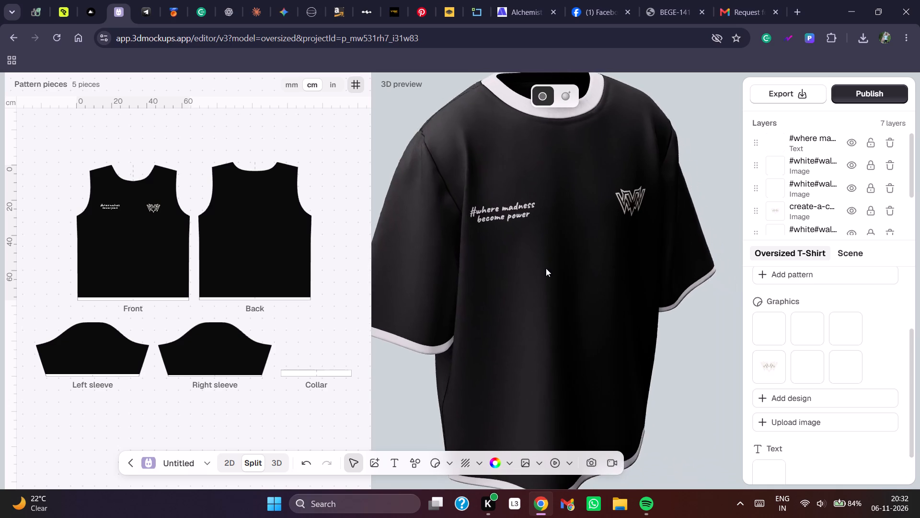
drag(546, 268, 497, 245)
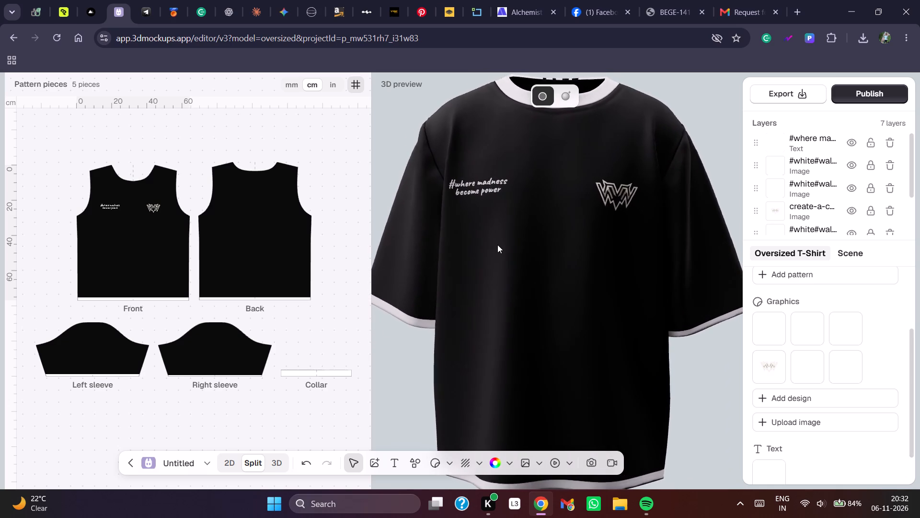
scroll(497, 244, down, 8)
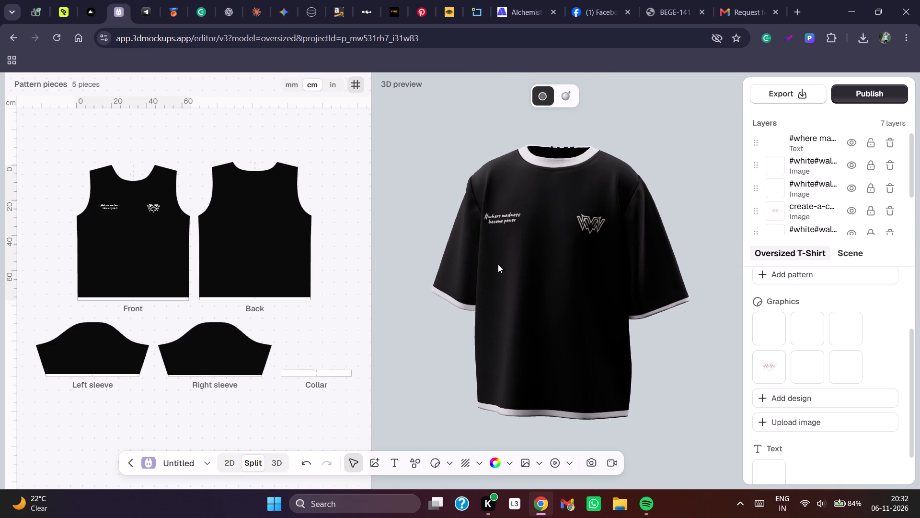
drag(498, 270, 383, 252)
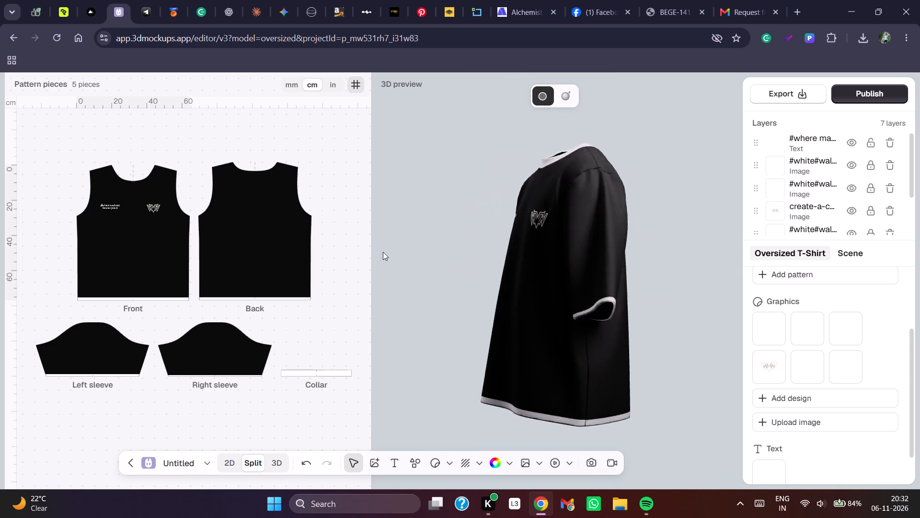
drag(383, 252, 334, 251)
scroll(579, 275, down, 3)
scroll(567, 277, up, 5)
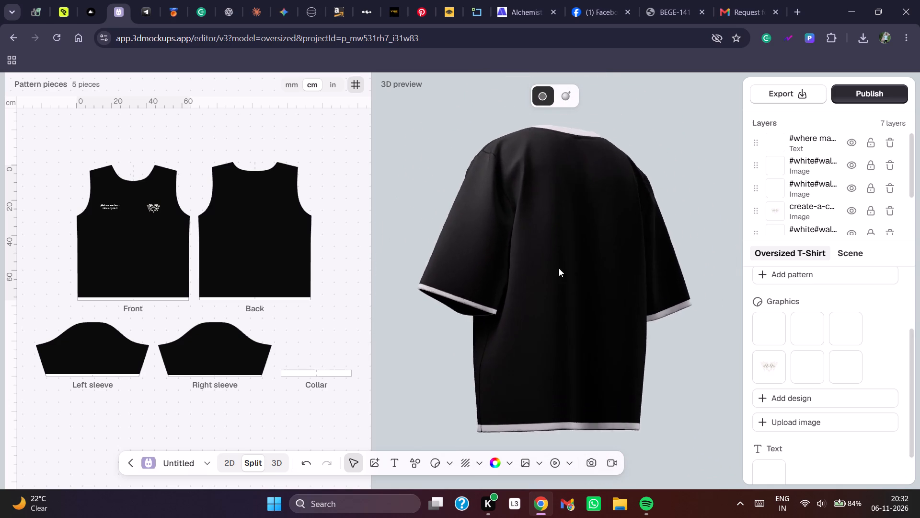
scroll(559, 268, up, 5)
scroll(519, 258, down, 8)
drag(518, 255, 634, 255)
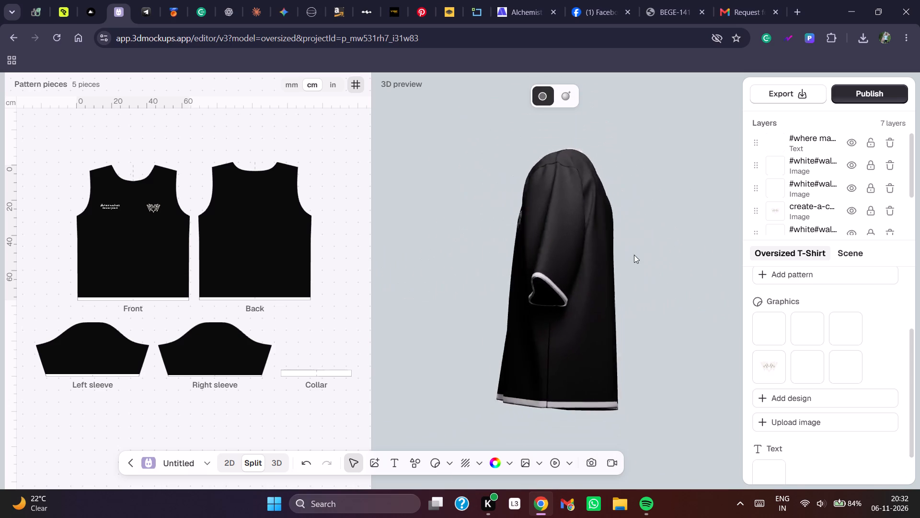
drag(634, 255, 750, 284)
drag(560, 281, 522, 297)
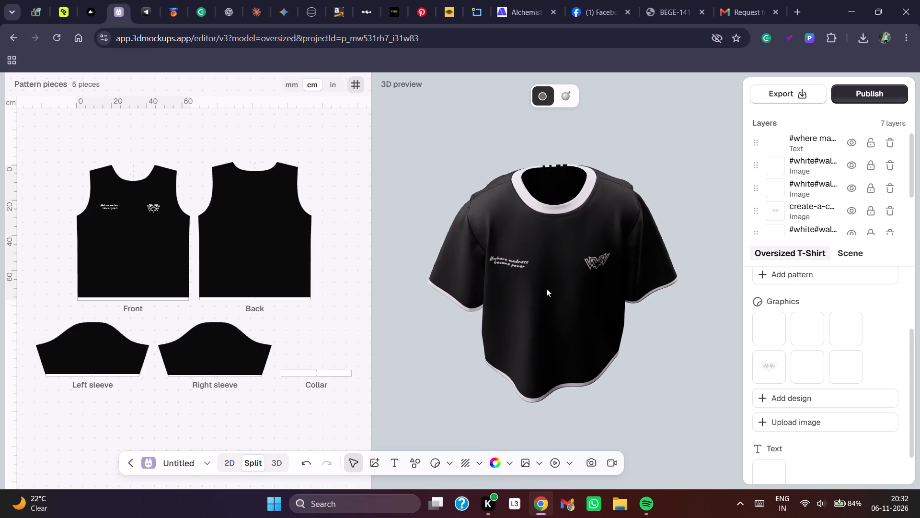
drag(629, 290, 651, 300)
drag(550, 326, 440, 306)
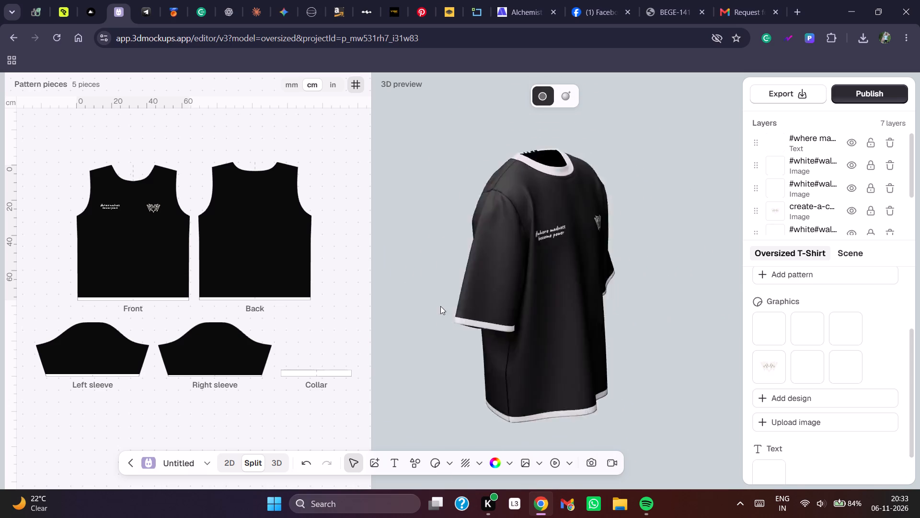
drag(440, 306, 563, 309)
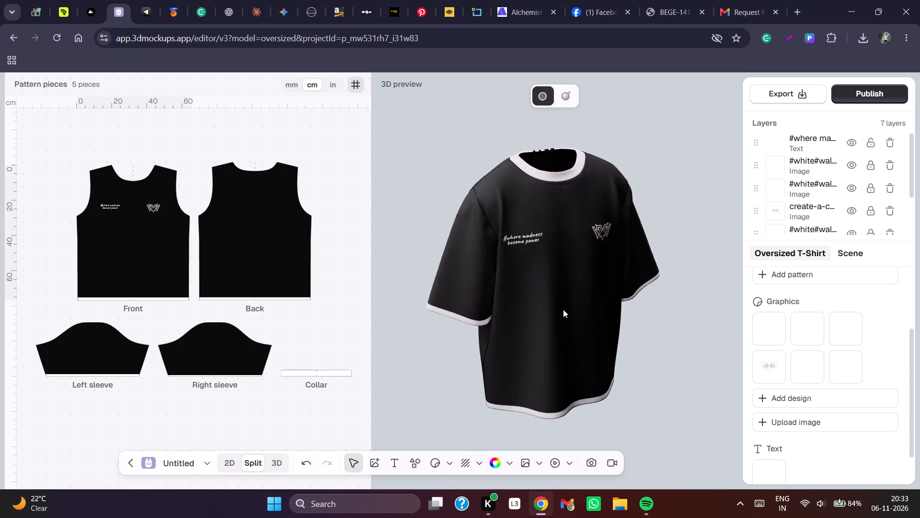
drag(563, 309, 523, 306)
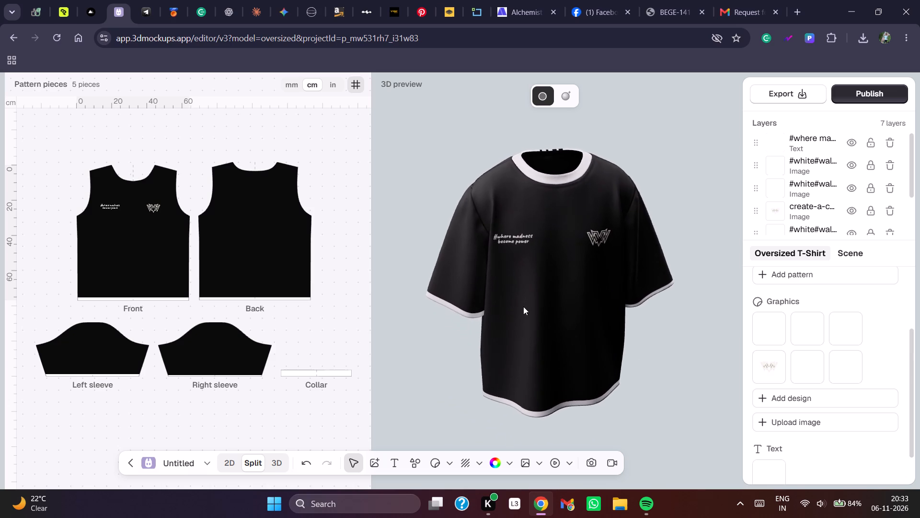
drag(523, 306, 521, 305)
drag(578, 323, 585, 320)
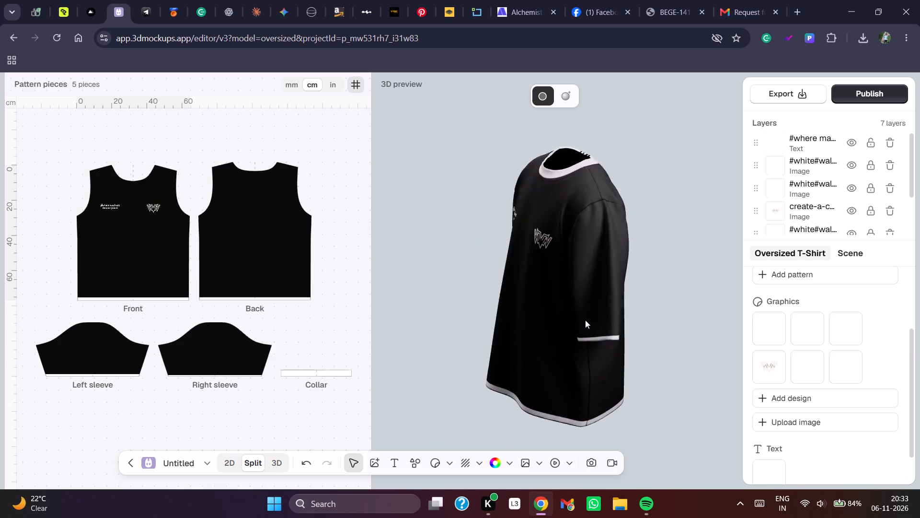
drag(585, 320, 568, 316)
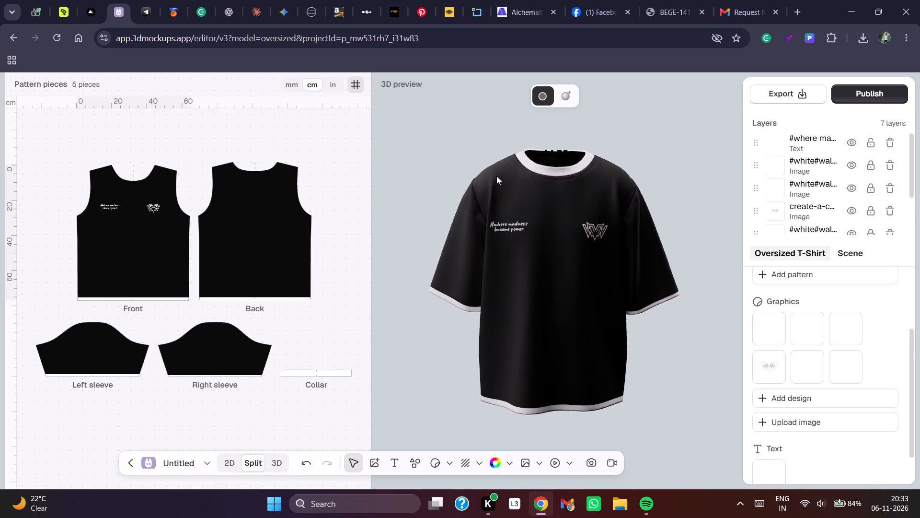
drag(506, 185, 705, 226)
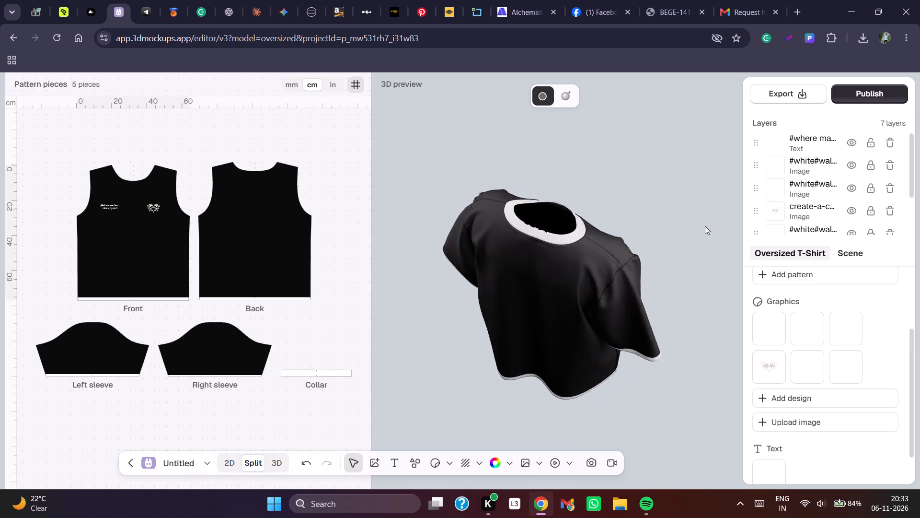
drag(705, 226, 675, 230)
drag(667, 299, 474, 270)
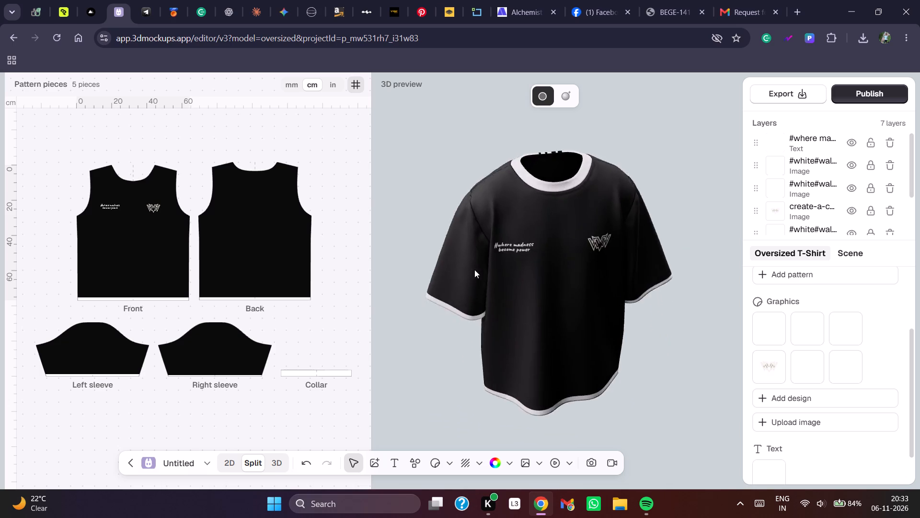
drag(474, 270, 489, 260)
scroll(724, 274, down, 3)
scroll(724, 274, up, 4)
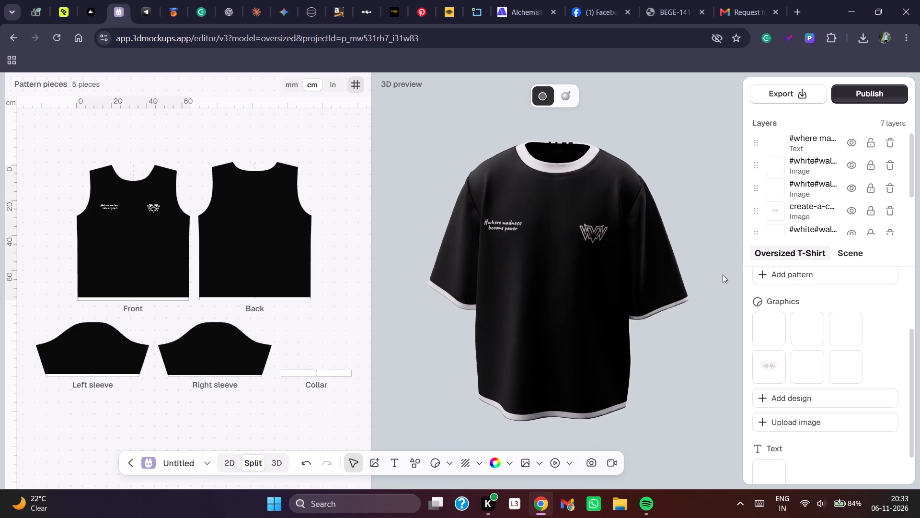
scroll(723, 274, up, 9)
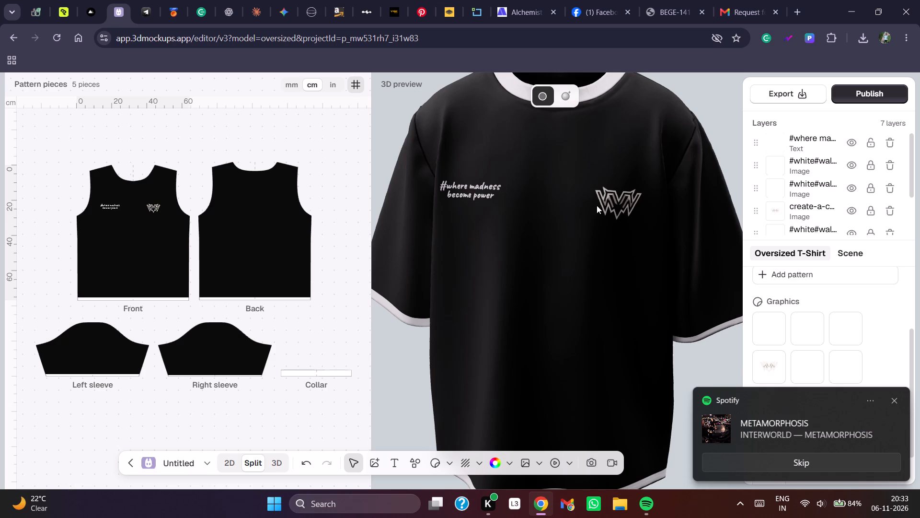
drag(568, 273, 584, 273)
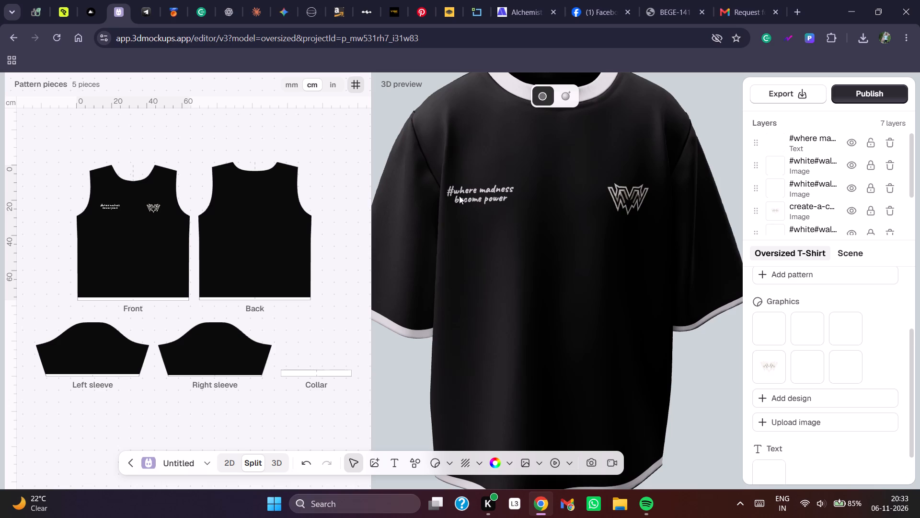
Switch to Pinterest and search for "design for jersey".
scroll(540, 240, down, 2)
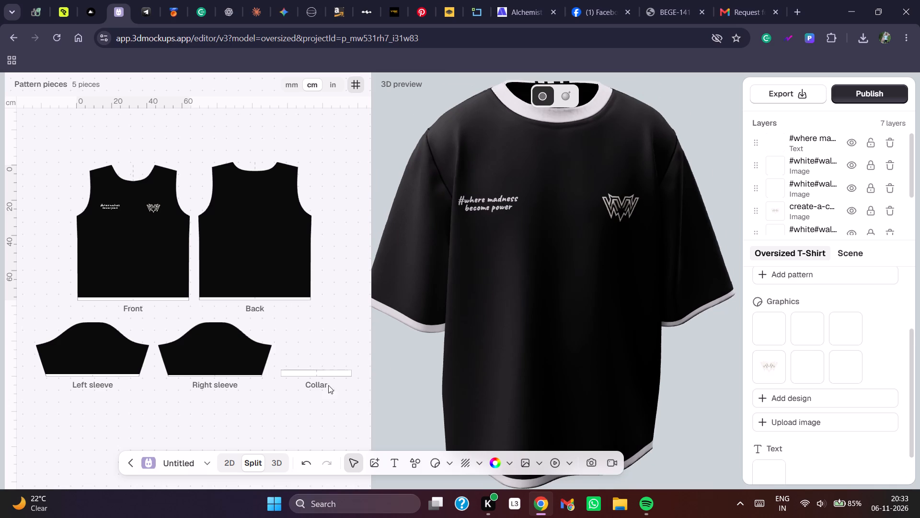
click(416, 8)
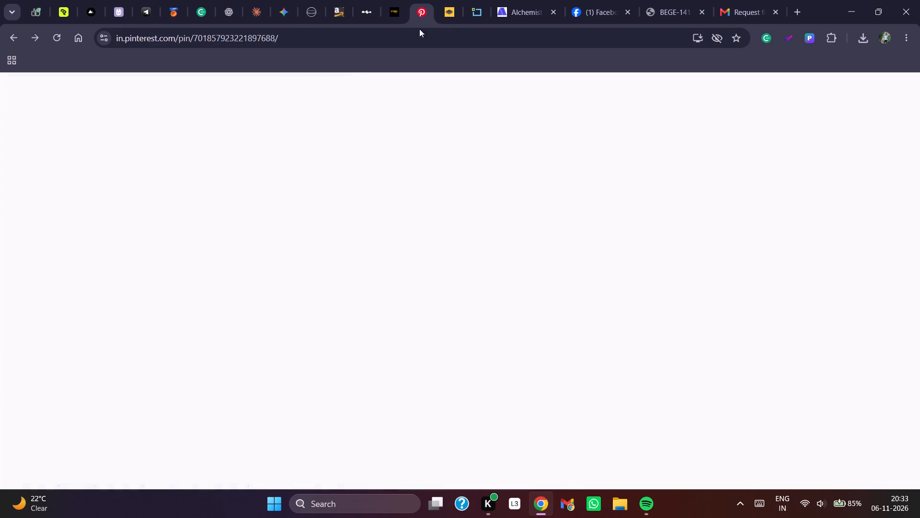
click(483, 101)
text(des)
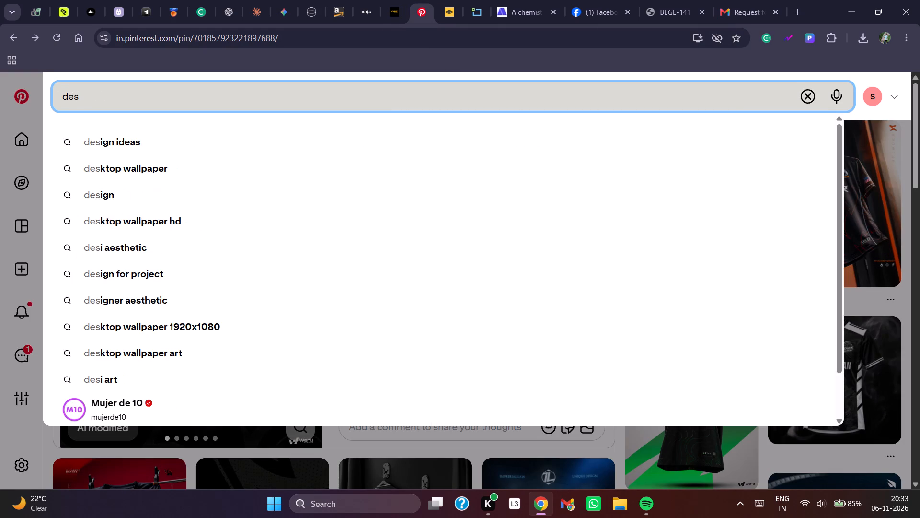
key(i)
text(gn)
key(space)
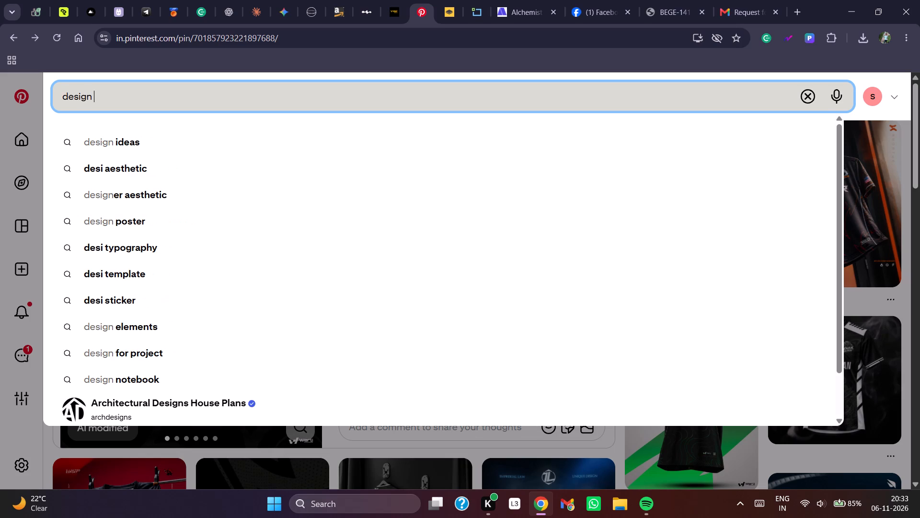
text(for)
key(space)
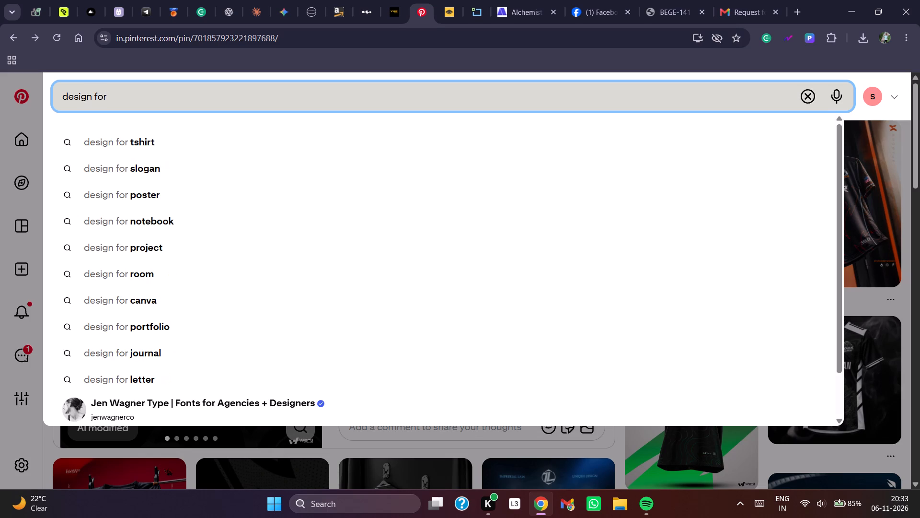
text(jersey)
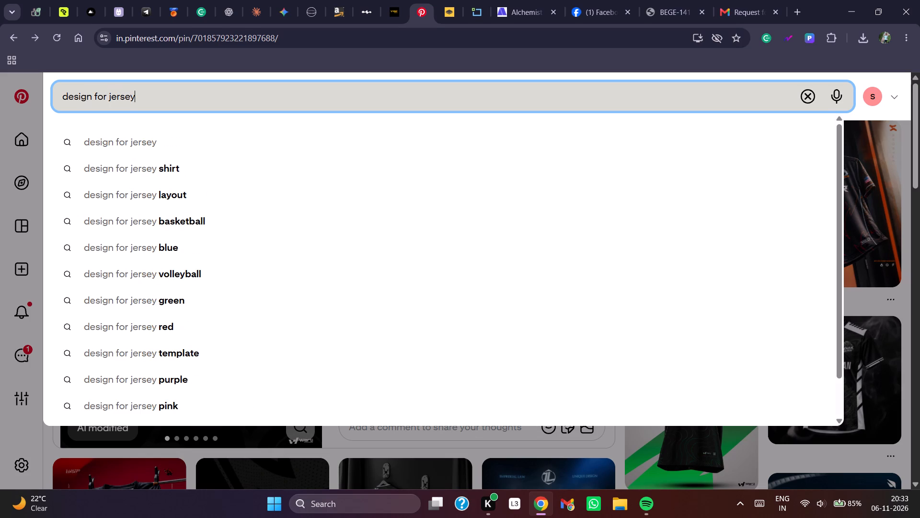
key(Return)
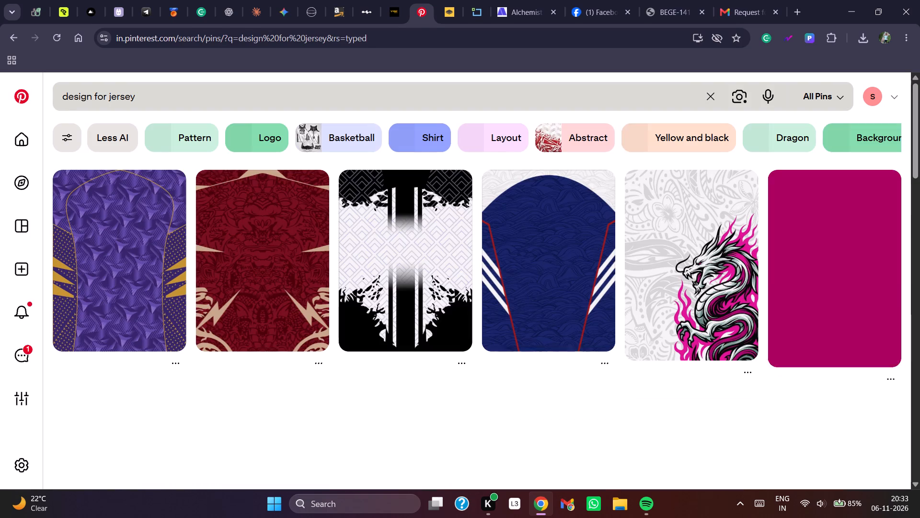
Browse the jersey design results, comparing patterns and background artwork that could suit the black shirt.
scroll(483, 101, down, 3)
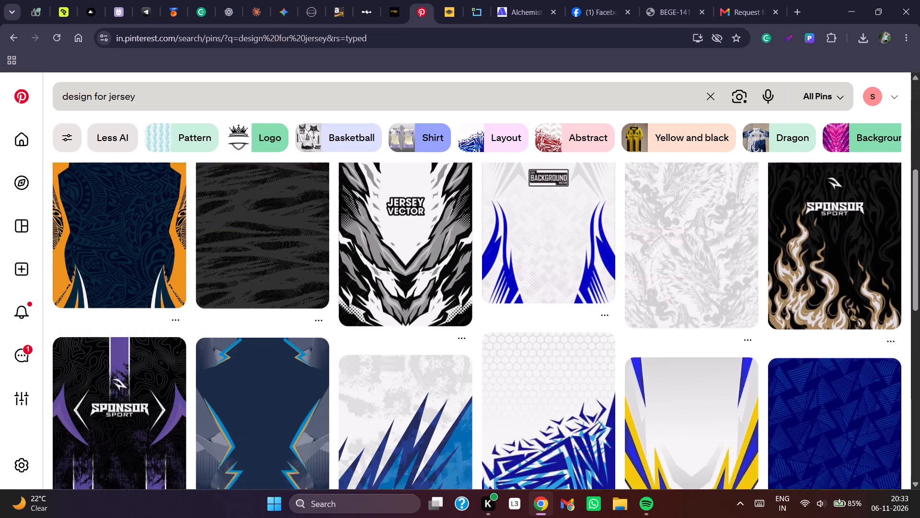
scroll(654, 216, up, 1)
scroll(686, 329, down, 5)
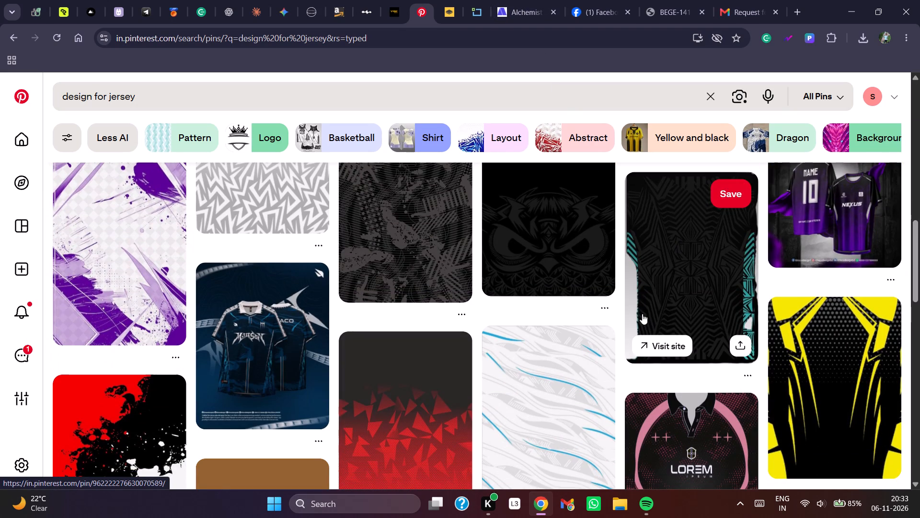
scroll(610, 283, up, 2)
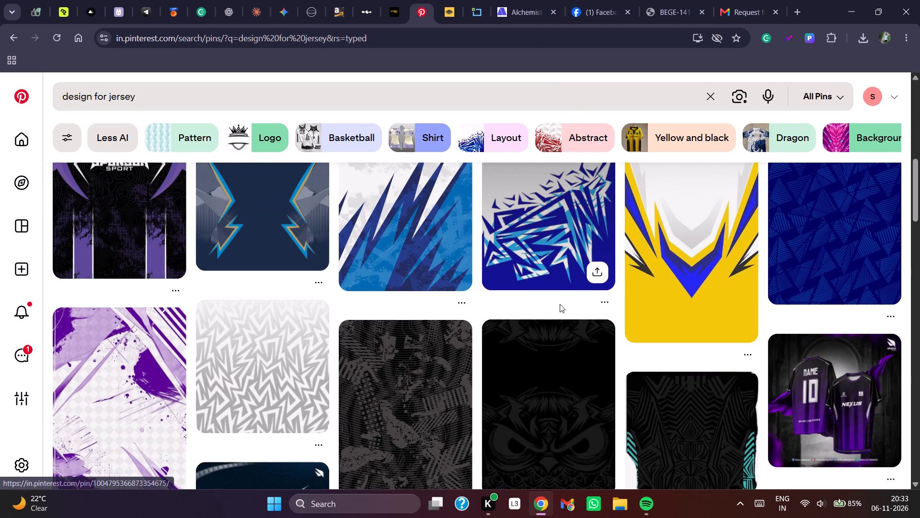
scroll(554, 309, down, 1)
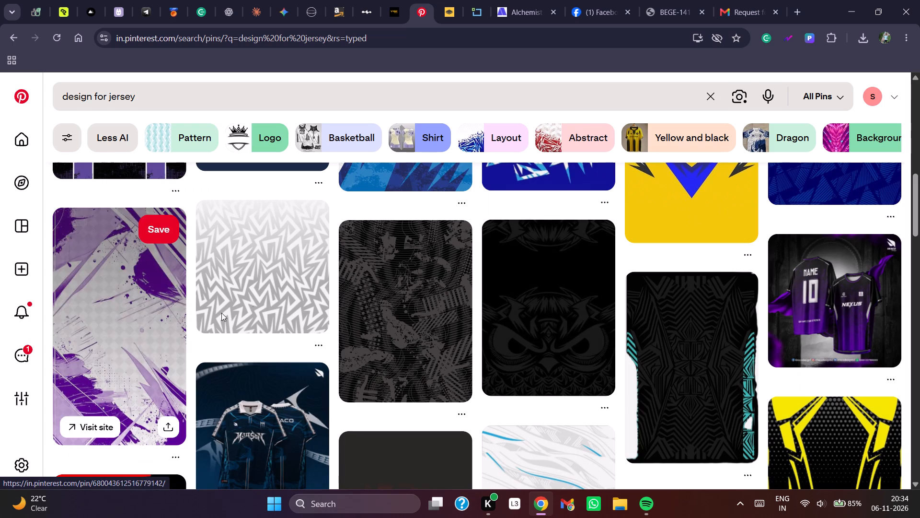
scroll(253, 306, down, 2)
scroll(543, 259, down, 3)
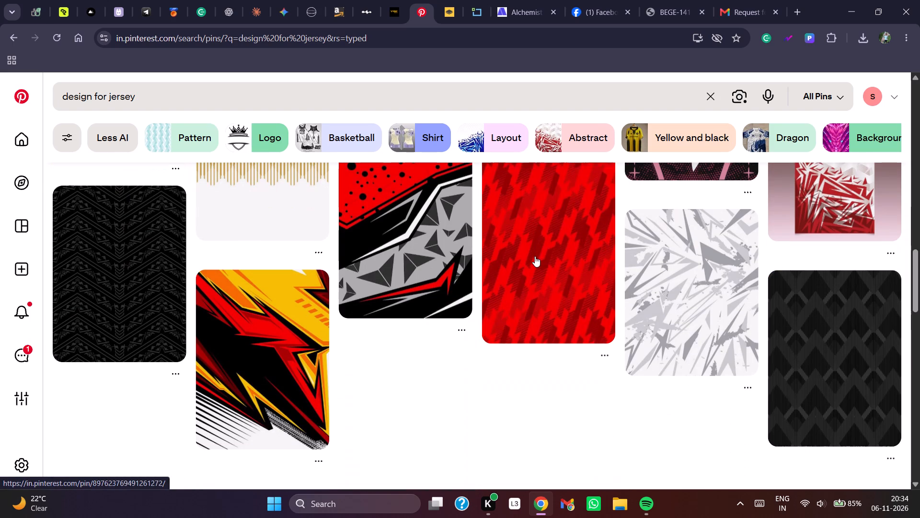
scroll(558, 200, up, 2)
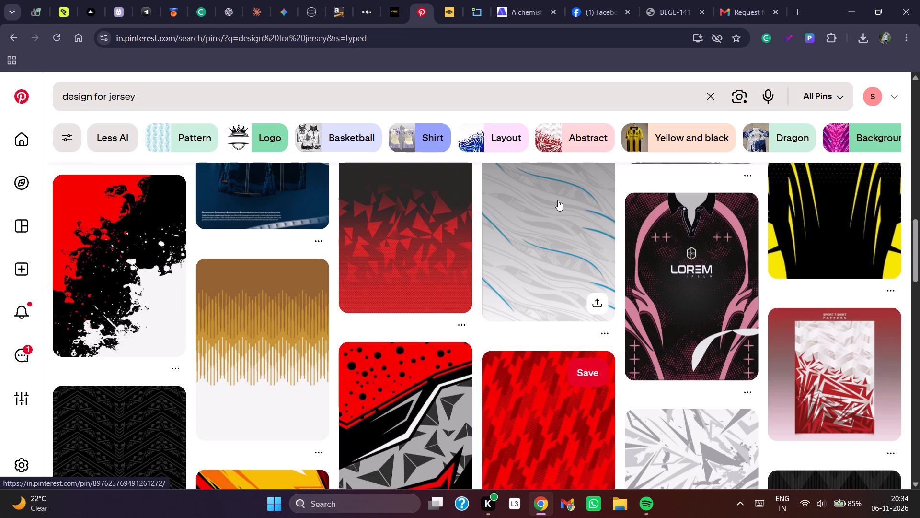
scroll(558, 200, up, 2)
scroll(308, 205, up, 3)
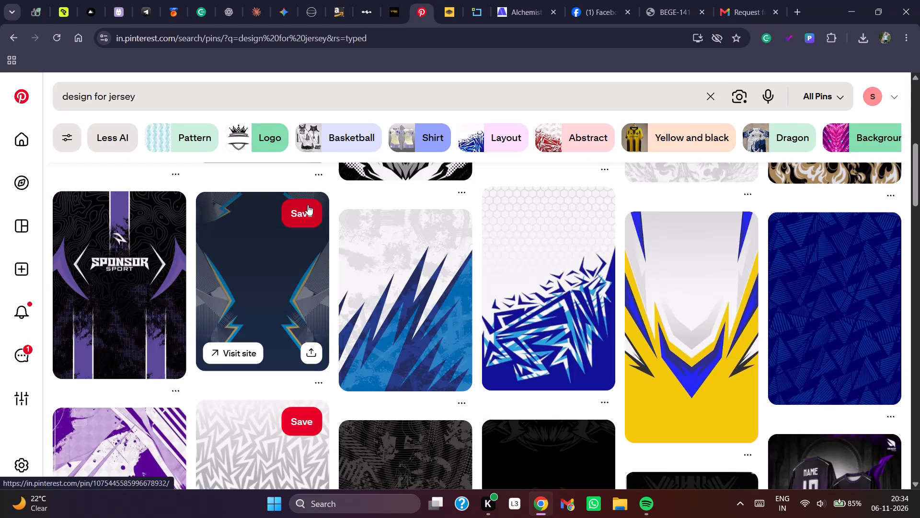
scroll(308, 205, down, 4)
scroll(305, 201, up, 5)
scroll(304, 200, down, 2)
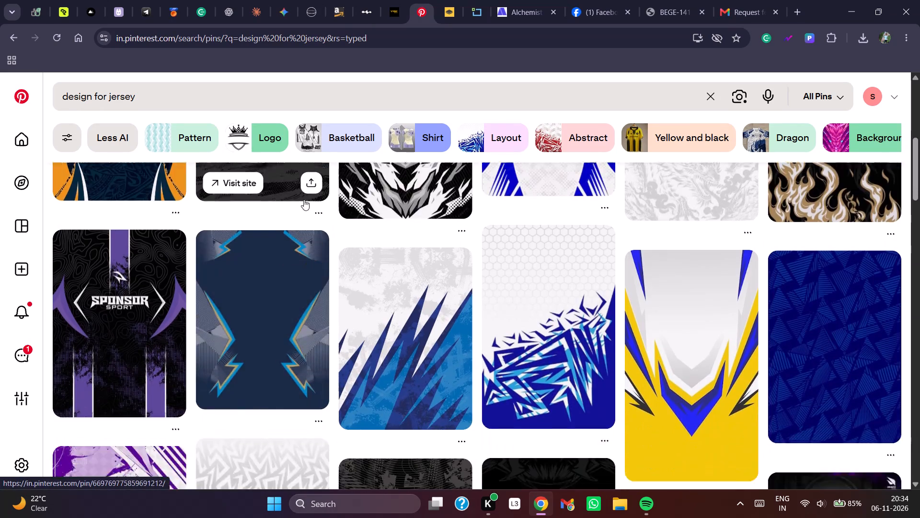
scroll(304, 200, down, 1)
scroll(304, 200, up, 7)
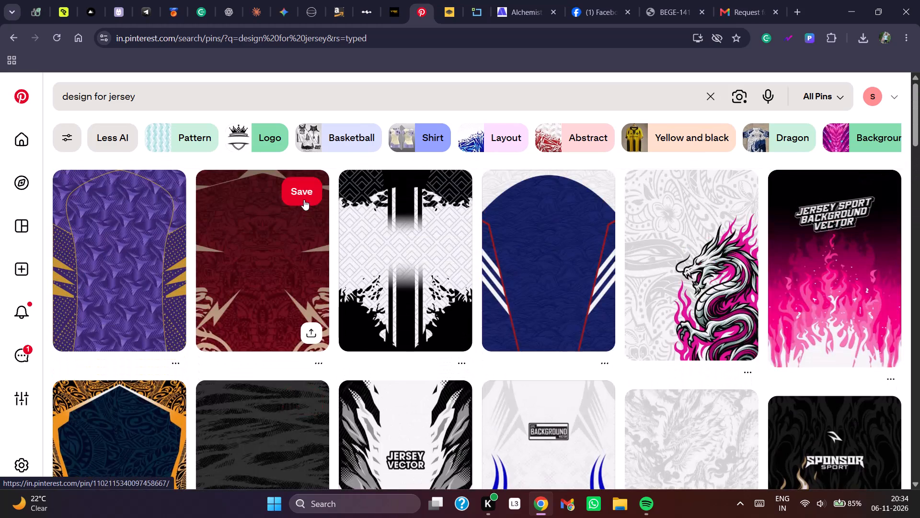
scroll(304, 200, down, 9)
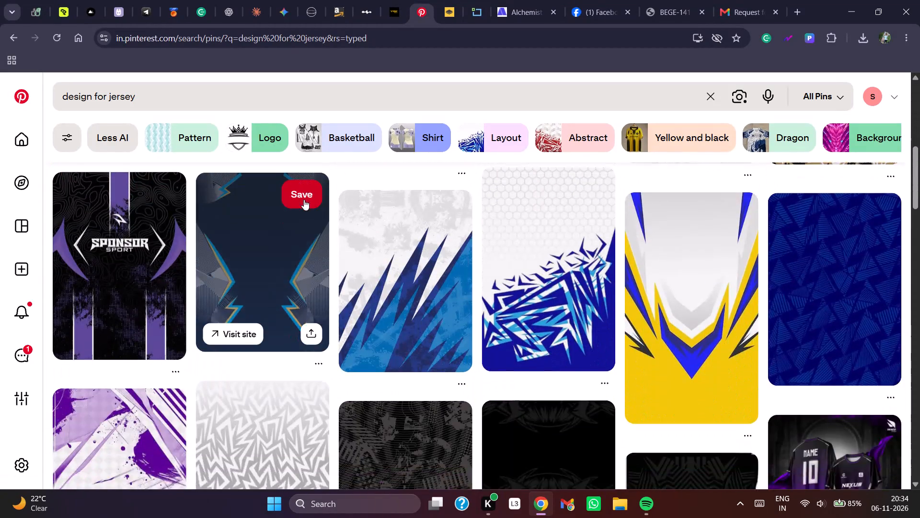
scroll(398, 256, down, 3)
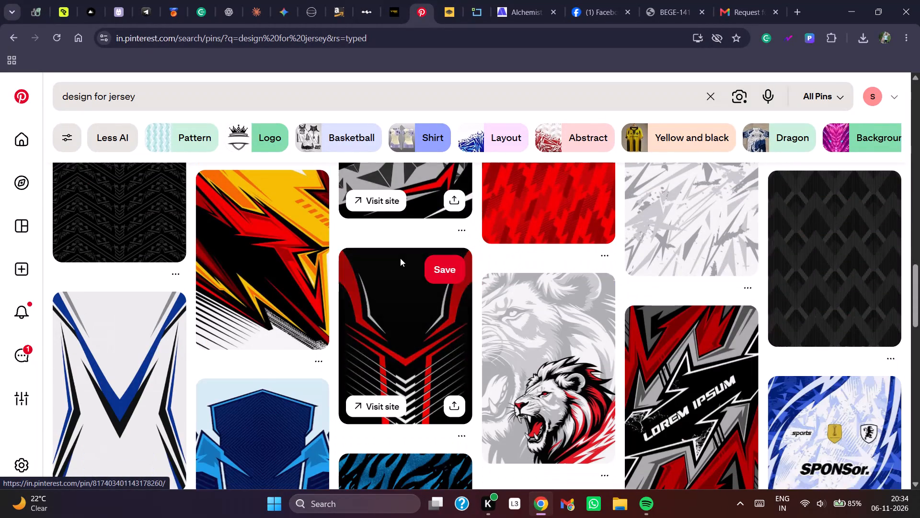
scroll(400, 258, down, 2)
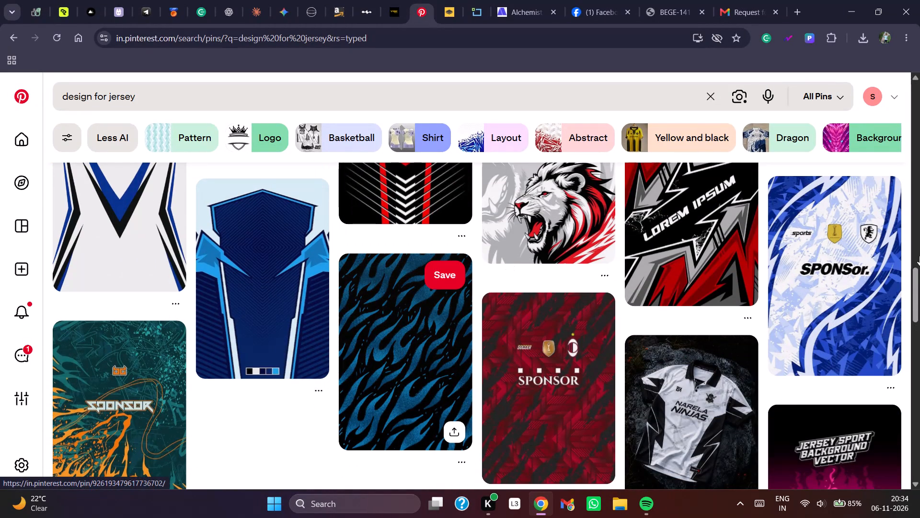
scroll(566, 263, down, 3)
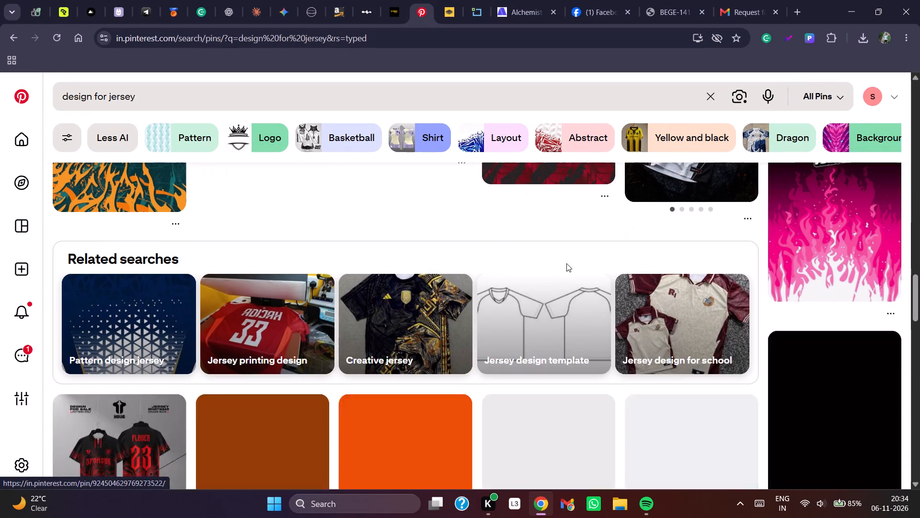
scroll(566, 263, down, 3)
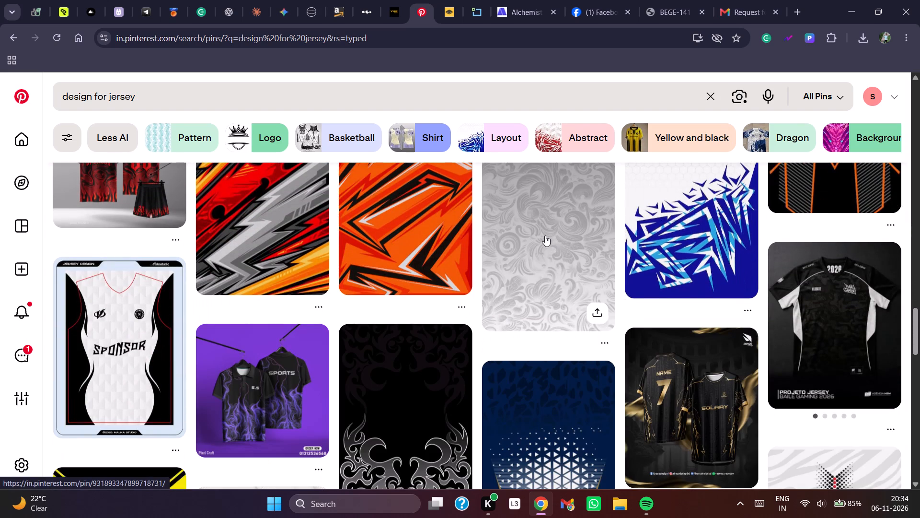
scroll(545, 235, down, 3)
scroll(545, 235, up, 1)
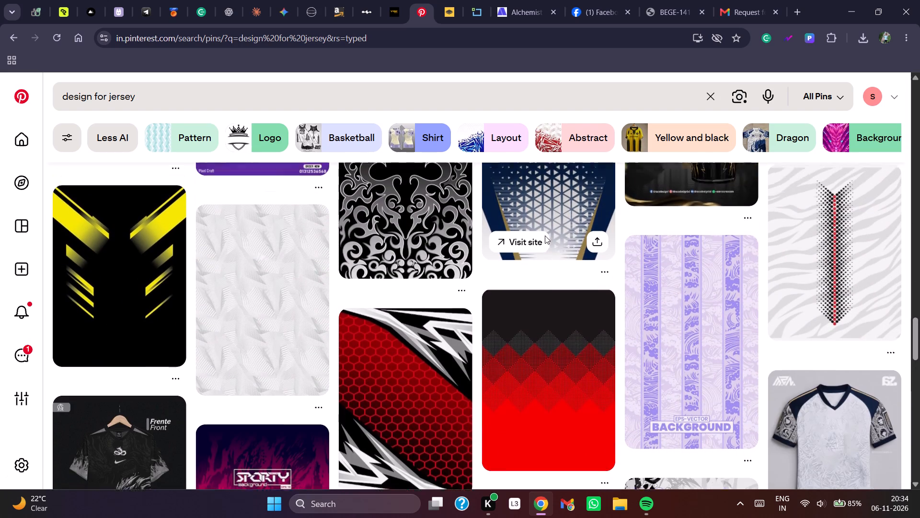
scroll(545, 235, down, 1)
scroll(545, 235, up, 6)
scroll(545, 234, down, 1)
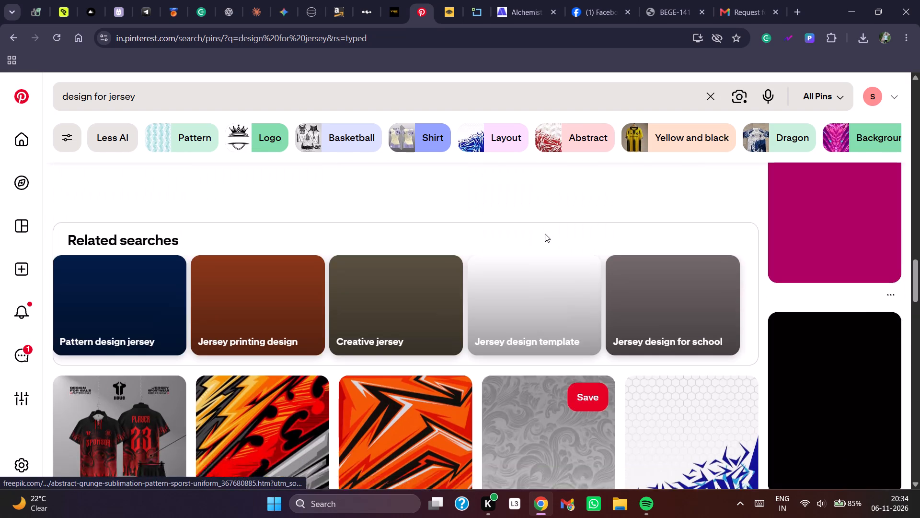
scroll(545, 234, down, 1)
scroll(545, 234, up, 5)
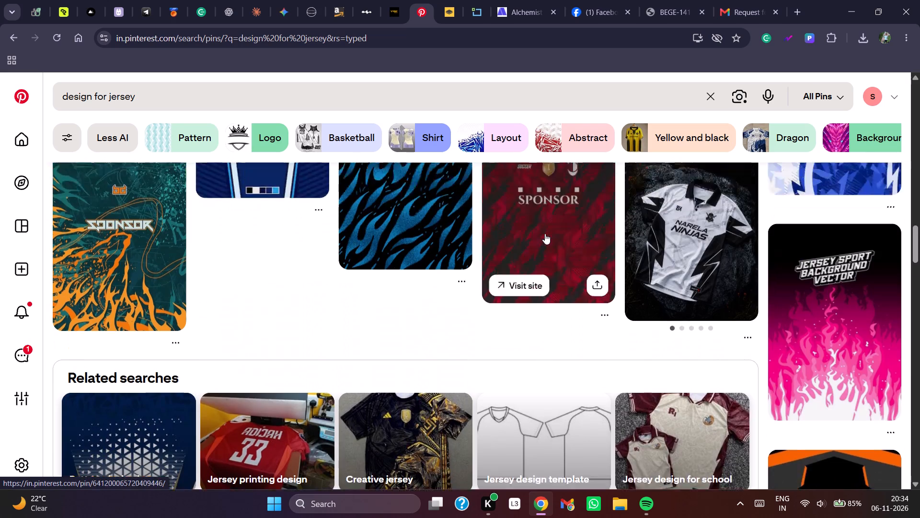
scroll(545, 234, up, 6)
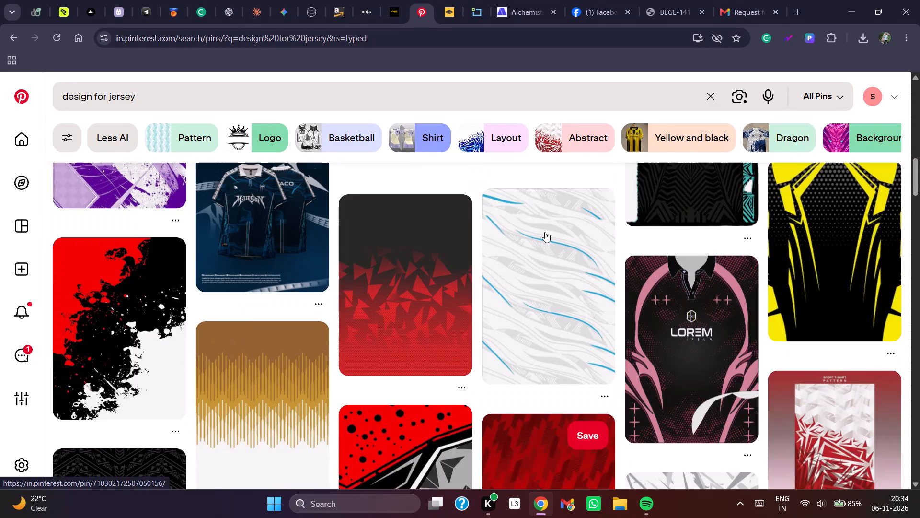
scroll(545, 232, up, 3)
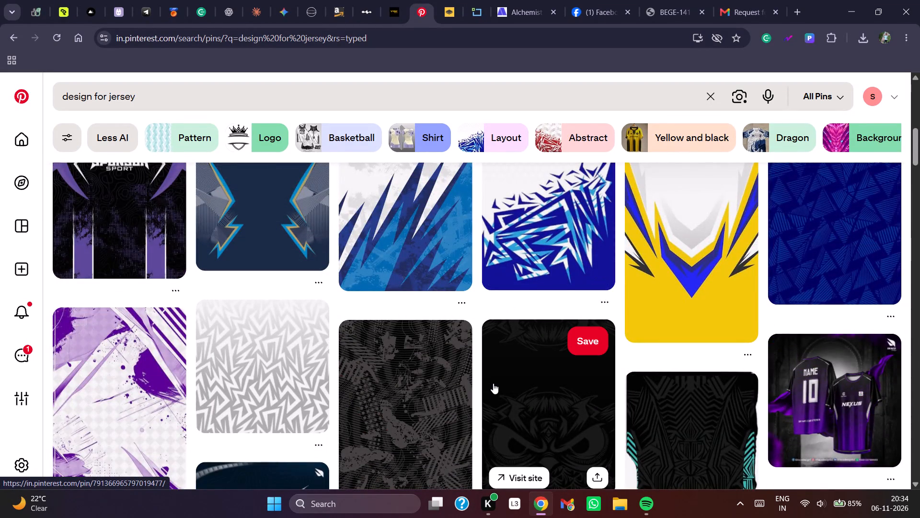
scroll(535, 380, down, 1)
scroll(330, 327, up, 4)
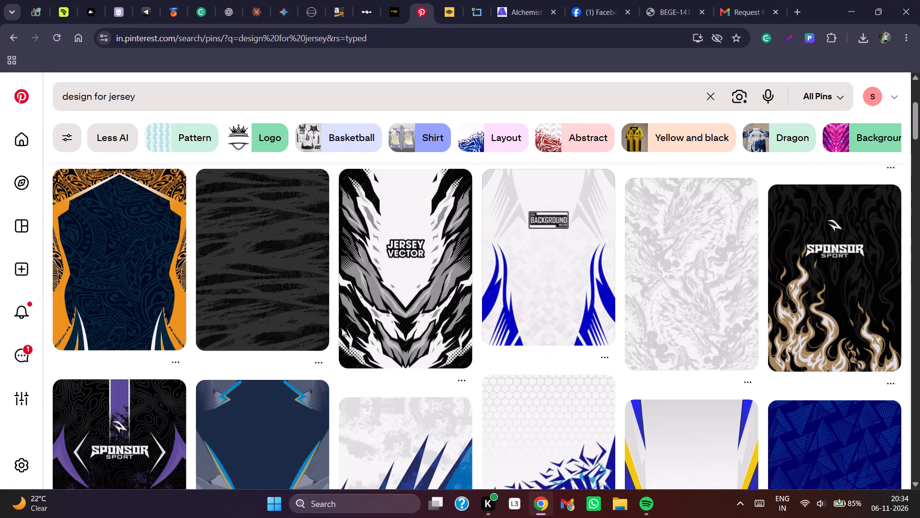
Open the pale grey dragon pattern pin "Sublimation Polo Shirt Design" and download its image.
click(681, 298)
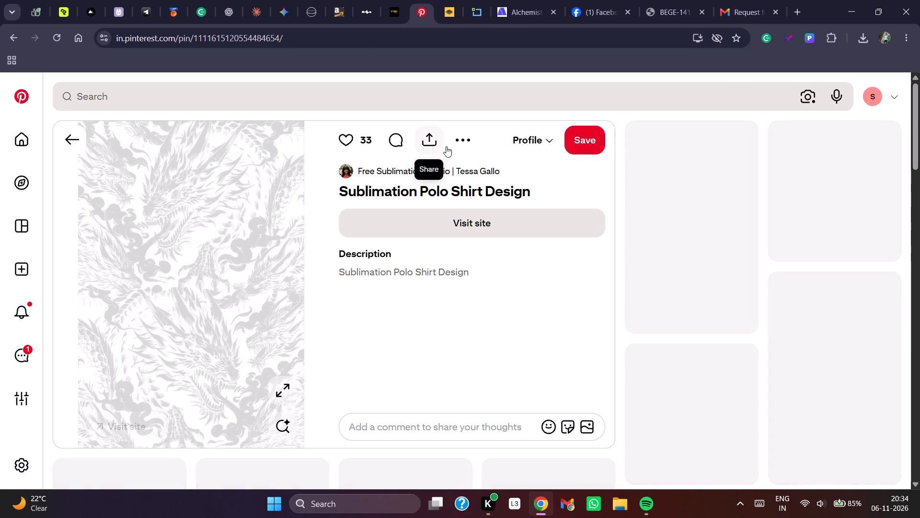
click(469, 135)
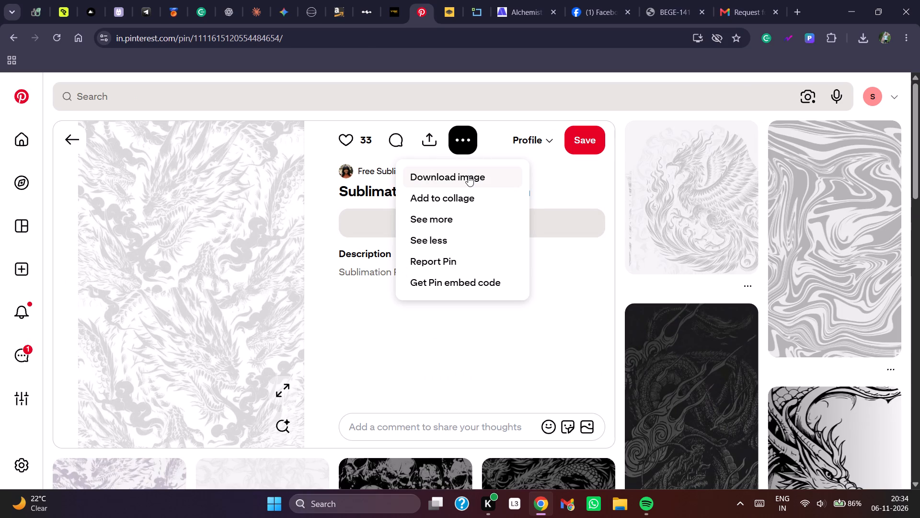
click(468, 176)
scroll(561, 213, down, 2)
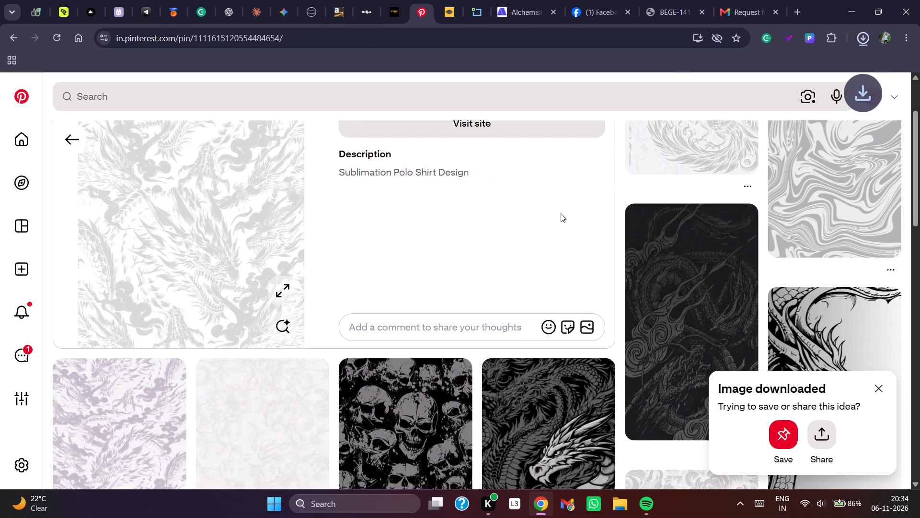
scroll(561, 213, down, 1)
Return to the oversized T-shirt mockup and lock the "#where madness become power" text layer.
click(451, 7)
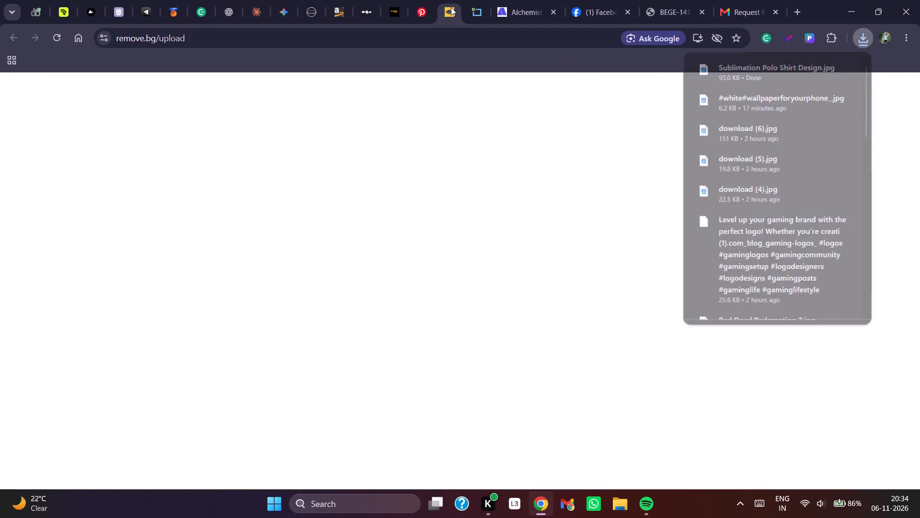
click(123, 3)
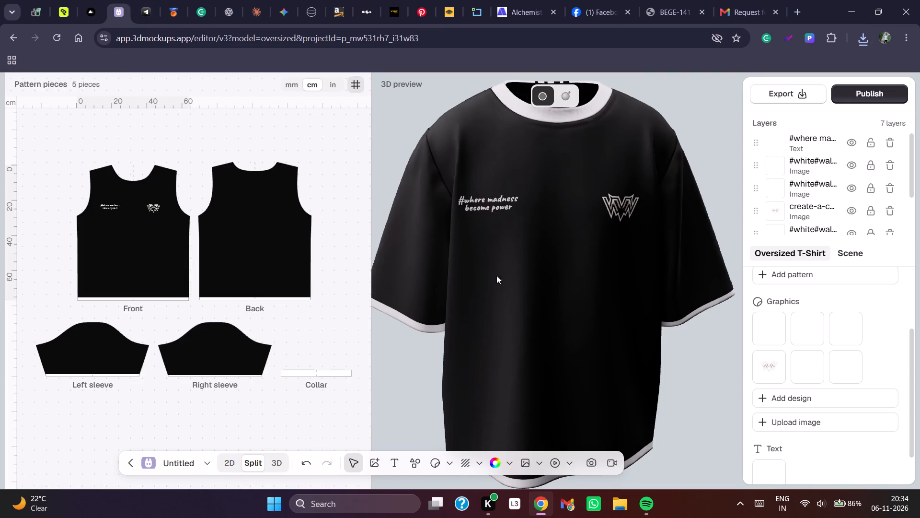
click(866, 141)
click(461, 238)
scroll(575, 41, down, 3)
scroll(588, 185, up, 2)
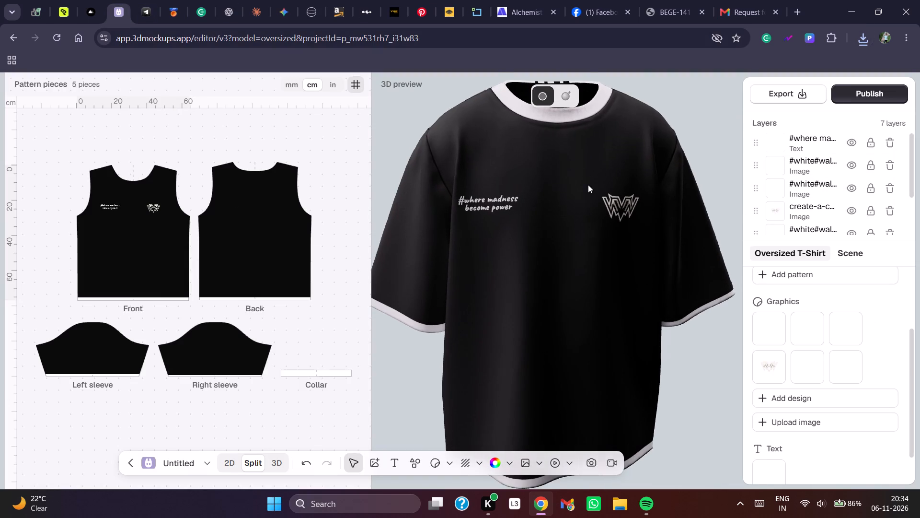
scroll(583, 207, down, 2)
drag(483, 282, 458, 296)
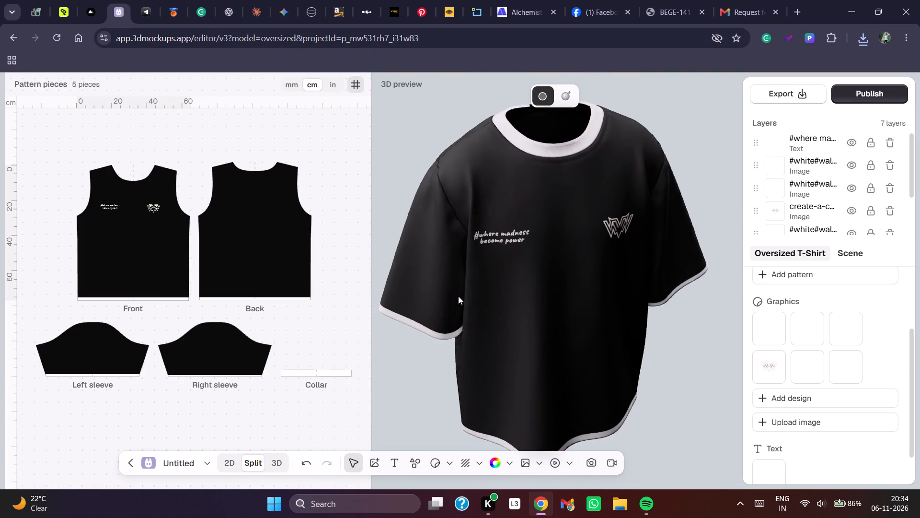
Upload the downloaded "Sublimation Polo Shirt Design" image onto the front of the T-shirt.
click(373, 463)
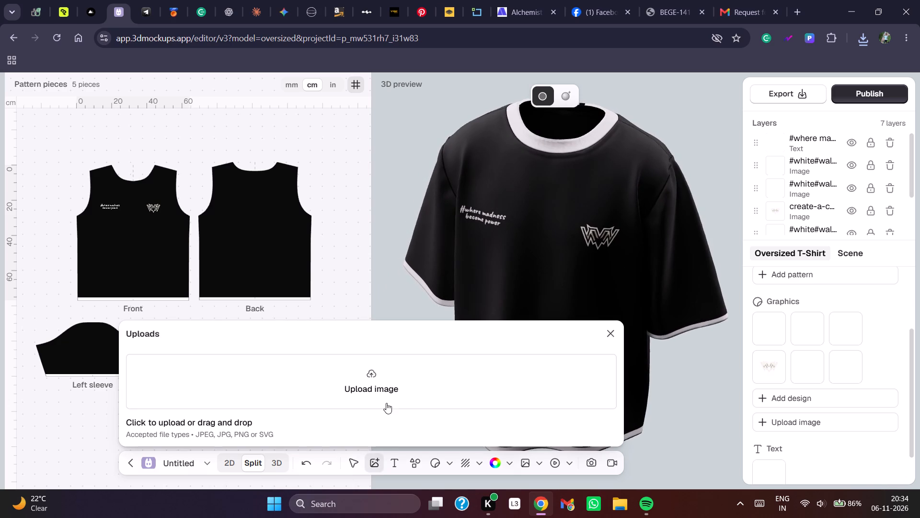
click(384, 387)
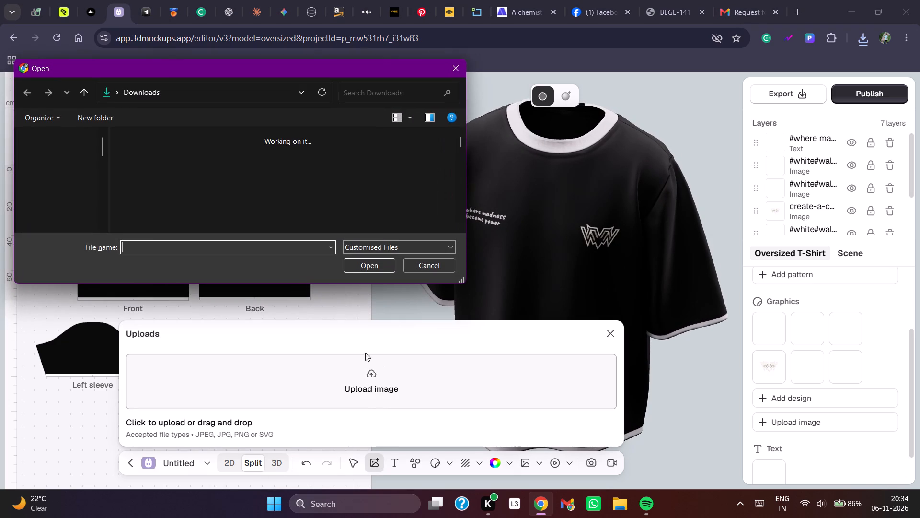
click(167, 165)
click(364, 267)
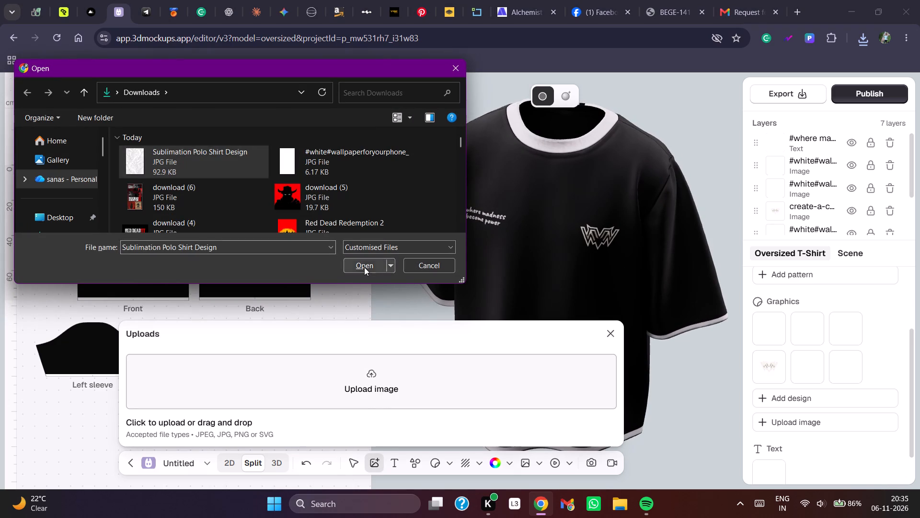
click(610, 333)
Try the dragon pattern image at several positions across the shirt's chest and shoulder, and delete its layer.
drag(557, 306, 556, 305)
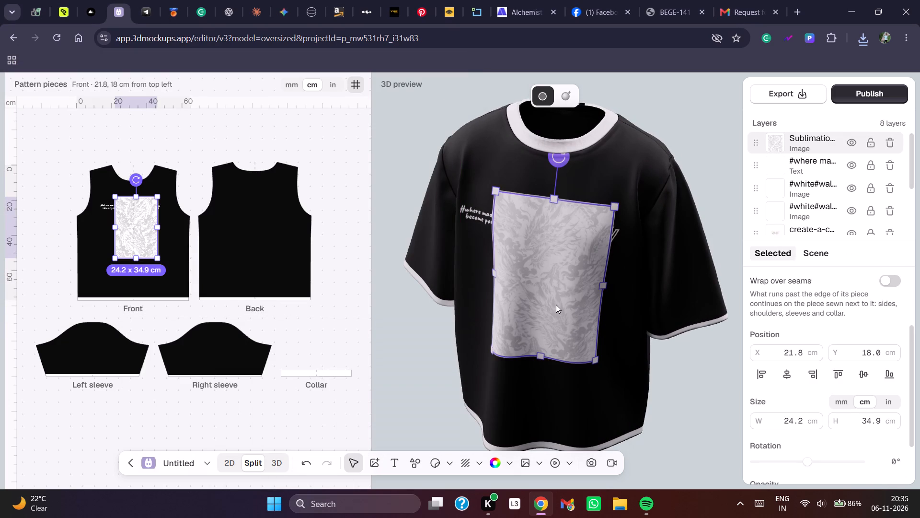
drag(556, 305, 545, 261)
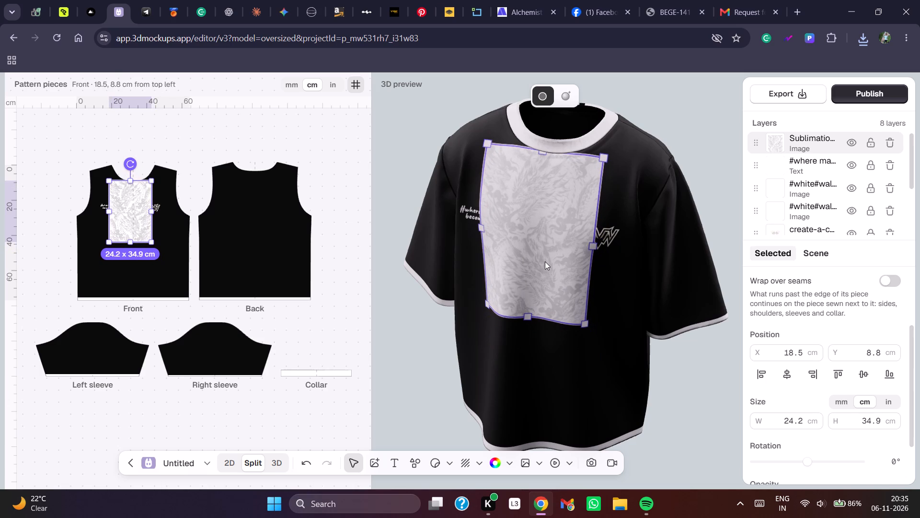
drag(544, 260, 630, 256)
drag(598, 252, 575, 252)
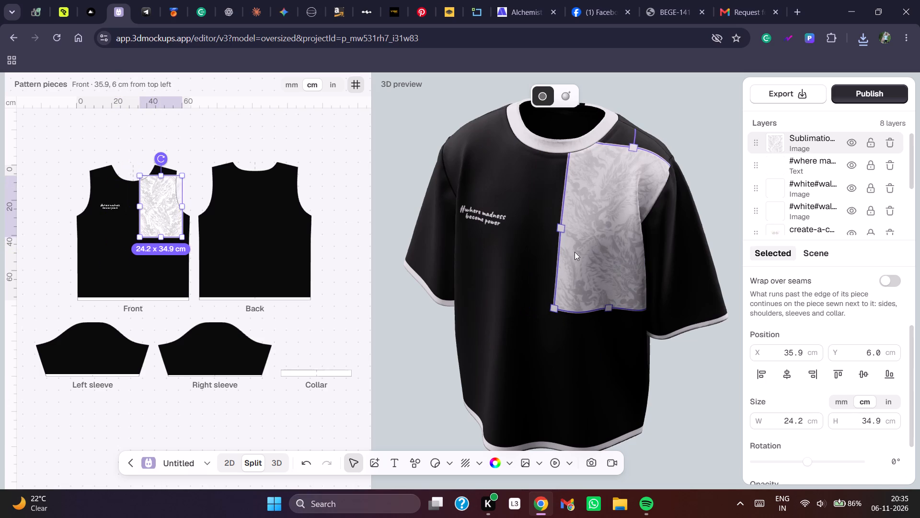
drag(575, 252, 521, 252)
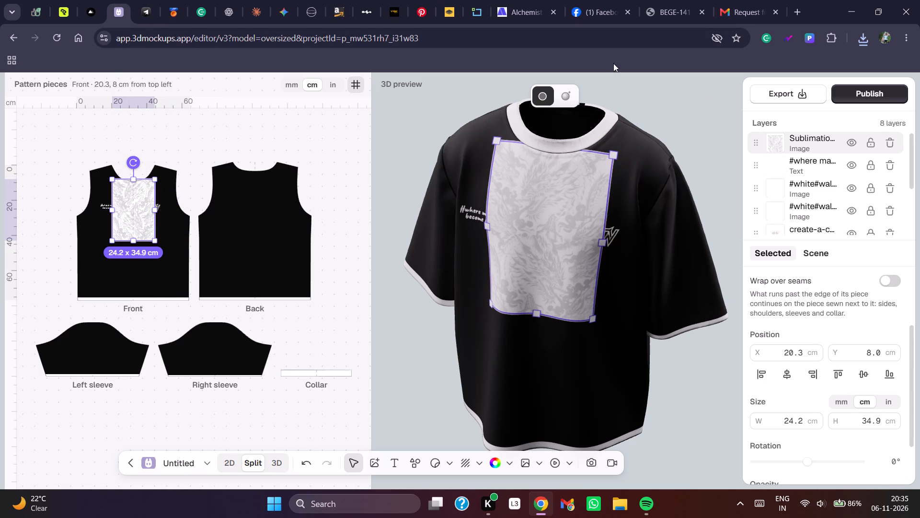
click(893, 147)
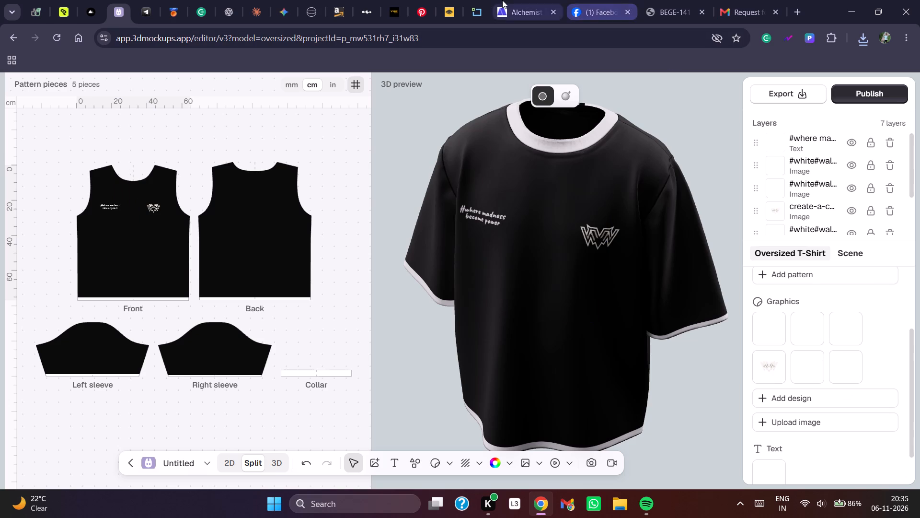
Switch to Pinterest and look through the pins related to the pale grey dragon pattern for alternative artwork.
click(439, 7)
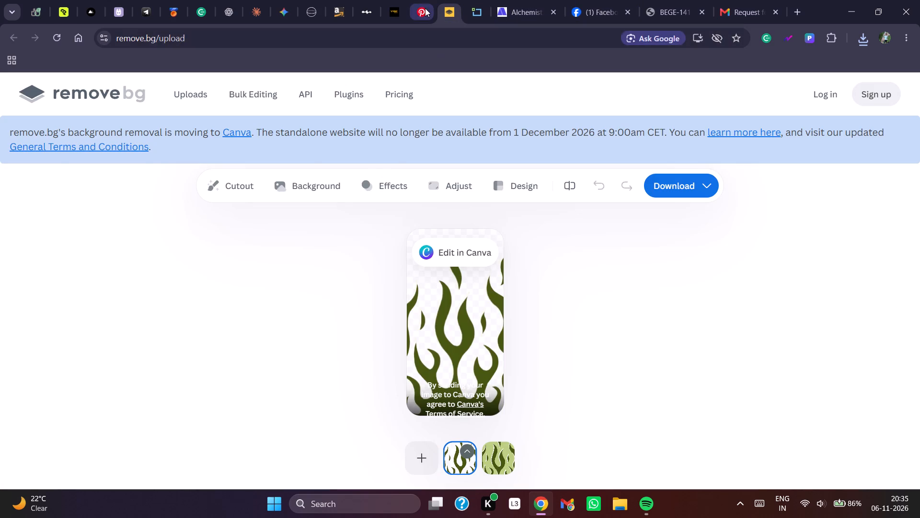
click(425, 8)
scroll(694, 259, down, 2)
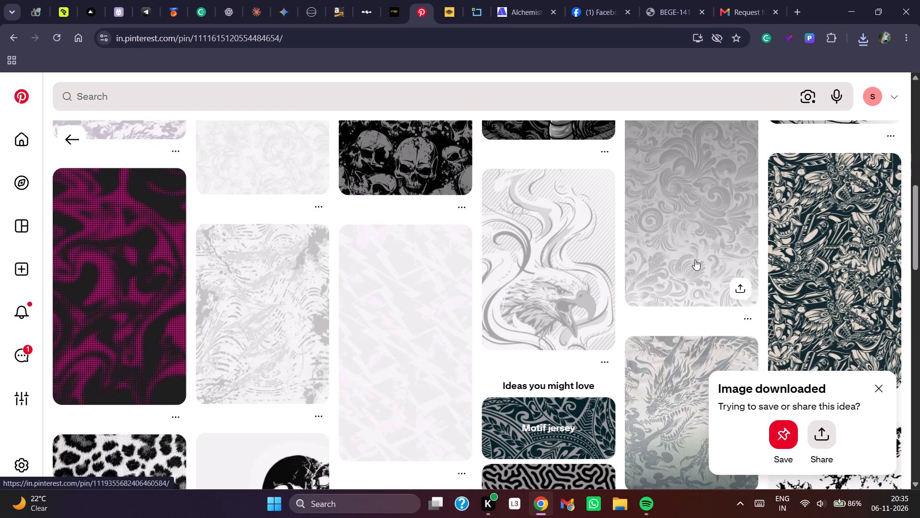
scroll(695, 259, down, 4)
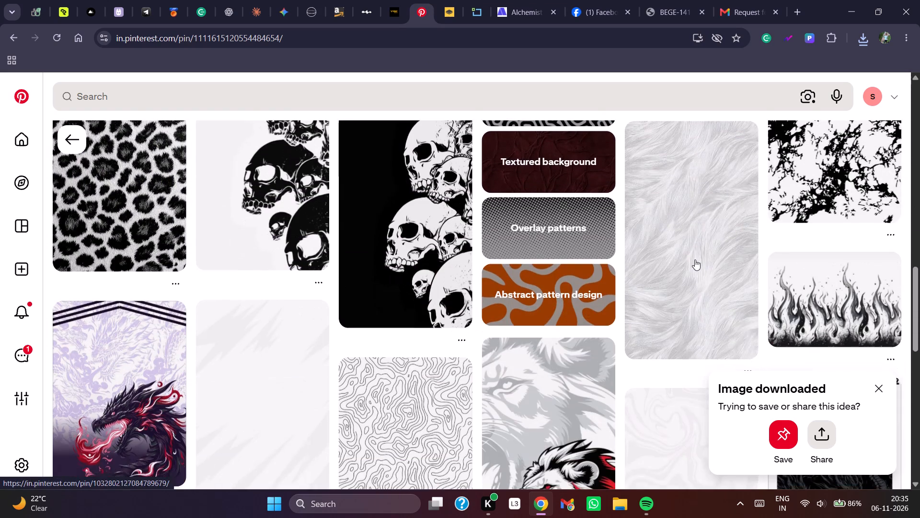
scroll(599, 259, down, 2)
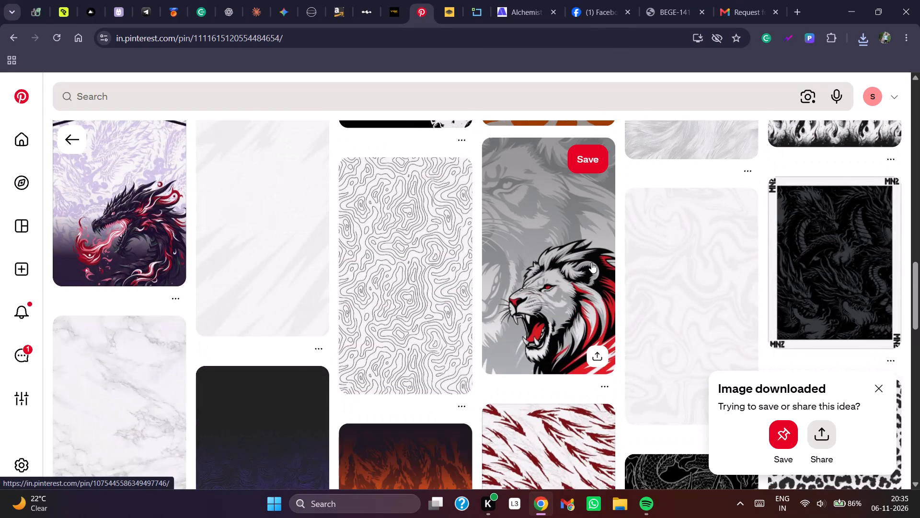
scroll(591, 262, up, 8)
scroll(13, 265, up, 4)
scroll(86, 263, up, 4)
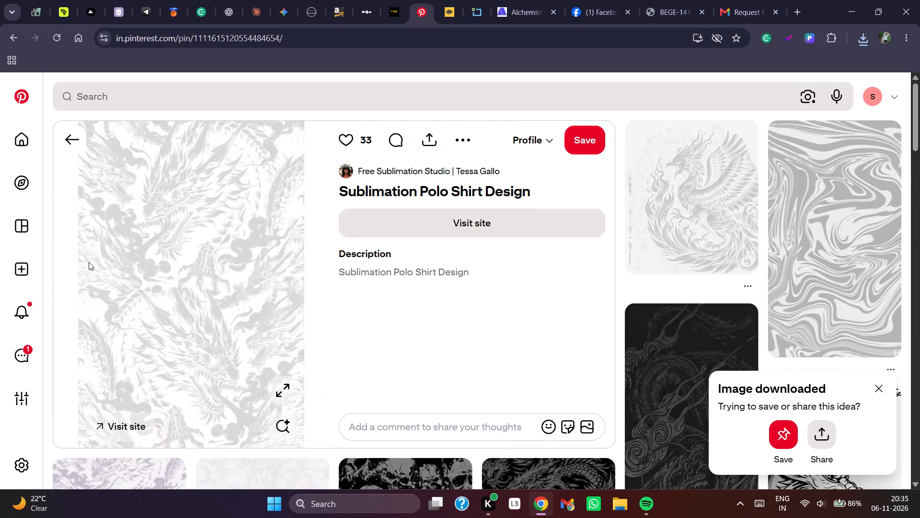
scroll(314, 271, down, 1)
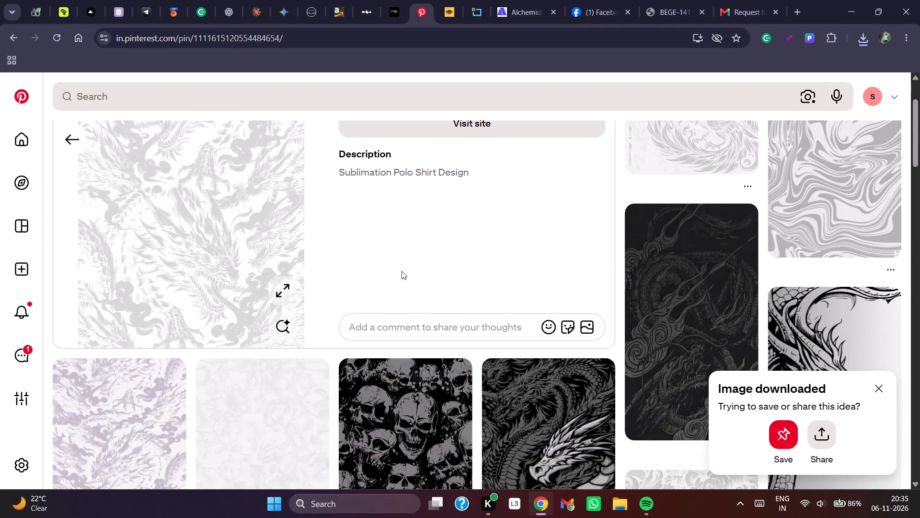
scroll(402, 271, up, 3)
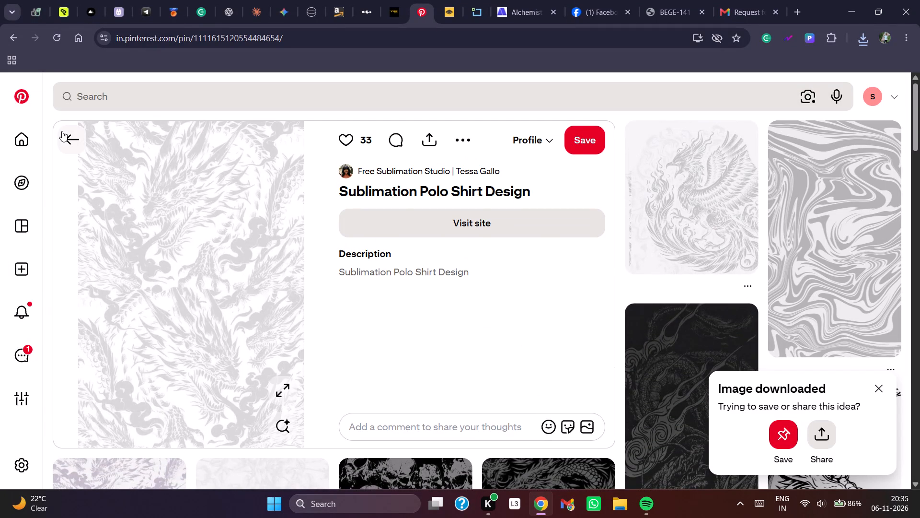
Leave the dragon pattern pin and search Pinterest for "sublimation".
click(62, 131)
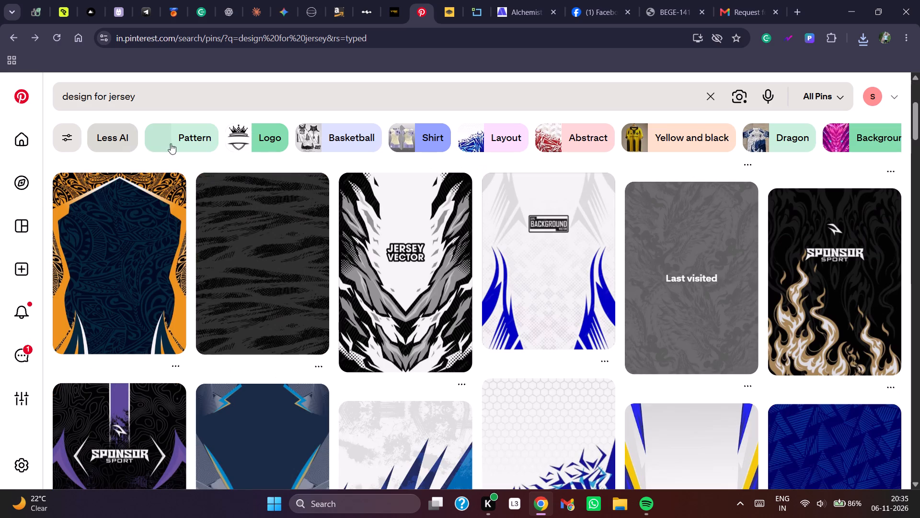
click(302, 83)
key(BackSpace)
key(BackSpace)
key(BackSpace)
key(BackSpace)
key(BackSpace)
key(BackSpace)
key(BackSpace)
key(BackSpace)
key(BackSpace)
key(BackSpace)
key(BackSpace)
key(BackSpace)
key(BackSpace)
key(BackSpace)
key(BackSpace)
key(BackSpace)
key(BackSpace)
key(BackSpace)
key(BackSpace)
key(BackSpace)
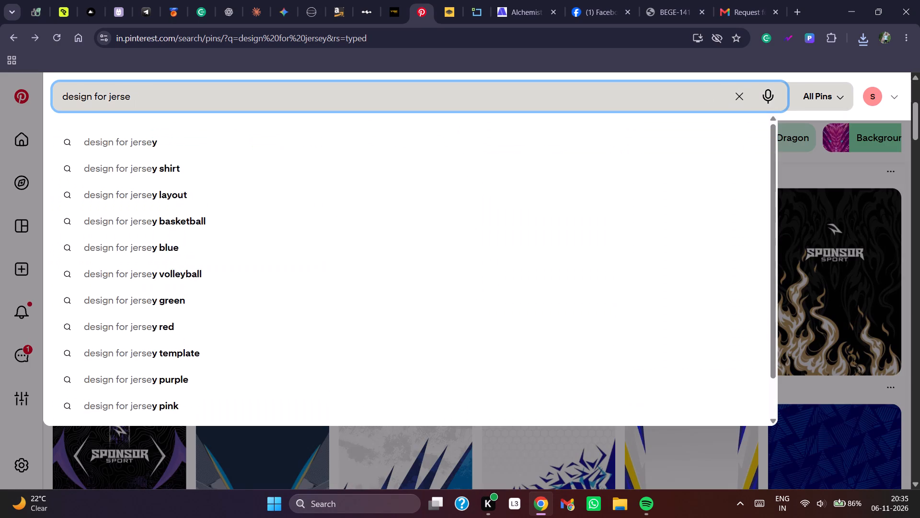
text(sublimation)
key(Return)
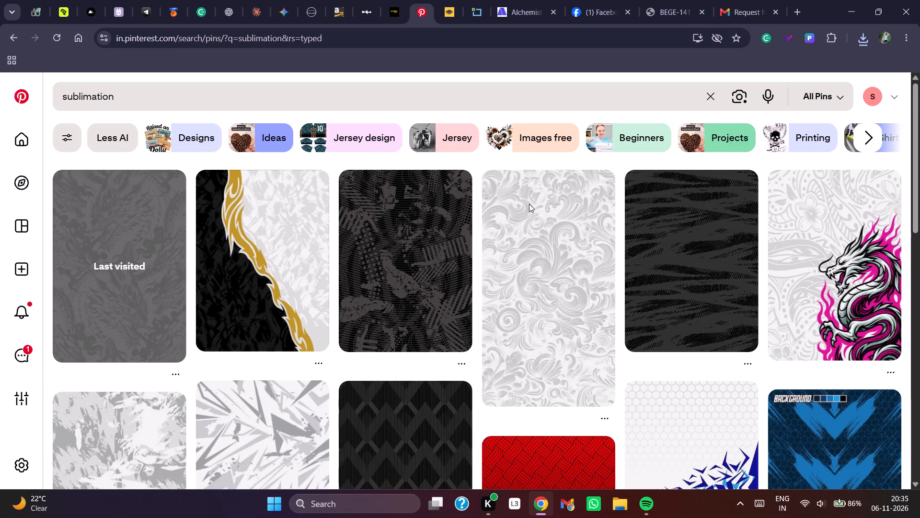
Browse the sublimation results, comparing patterns and textures that could suit the black shirt.
scroll(530, 208, down, 1)
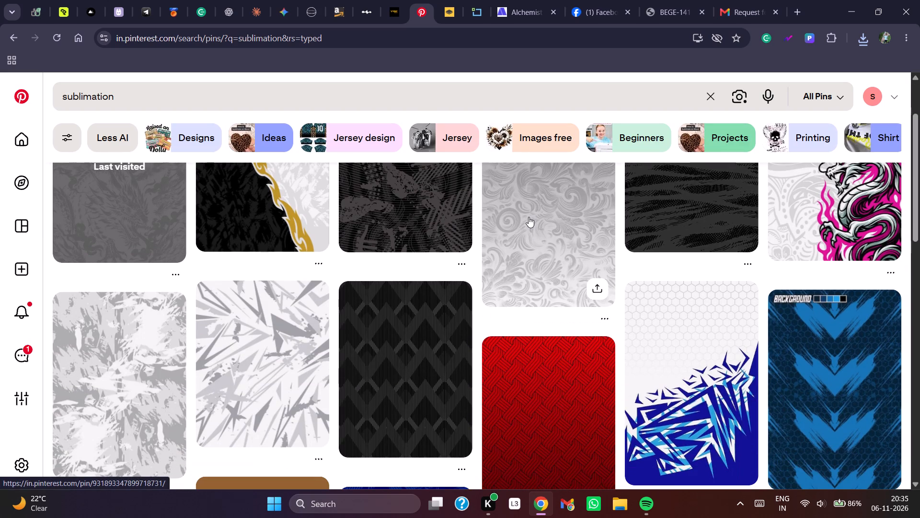
scroll(529, 224, down, 1)
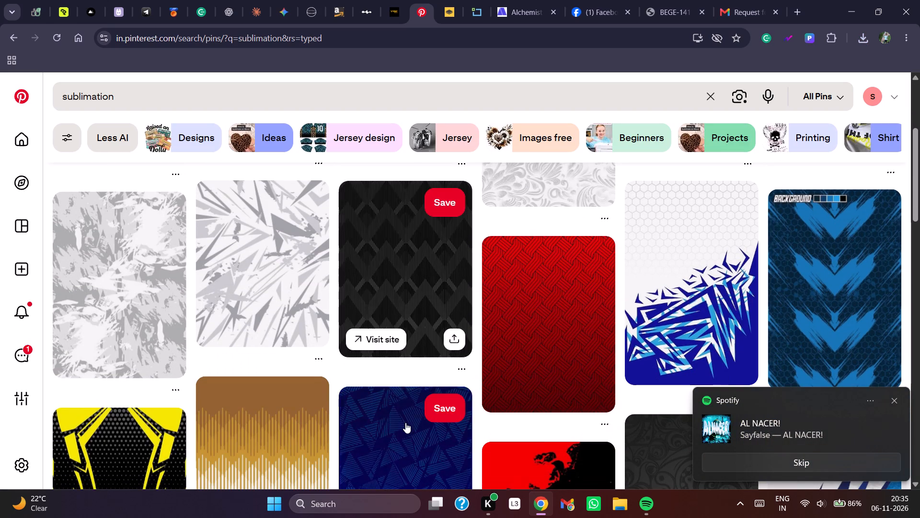
scroll(405, 423, up, 3)
scroll(455, 399, down, 3)
scroll(501, 386, down, 3)
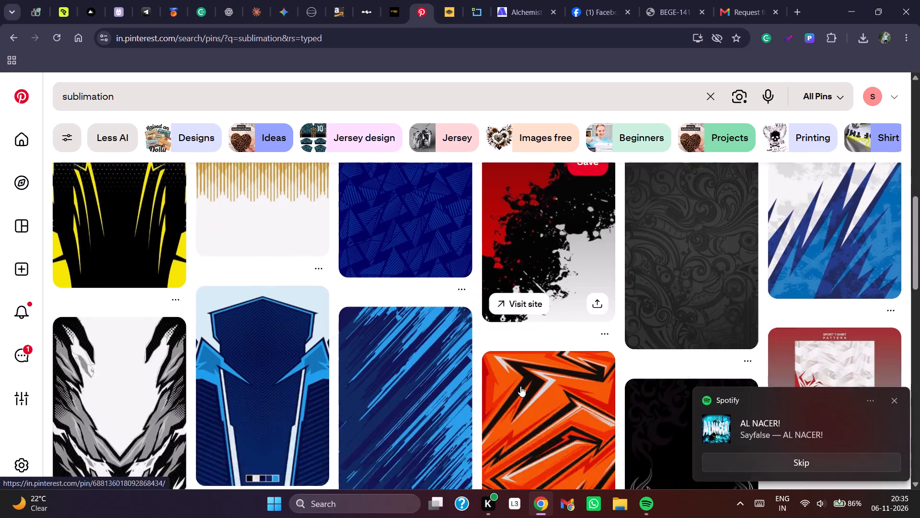
scroll(520, 386, down, 2)
scroll(703, 337, down, 3)
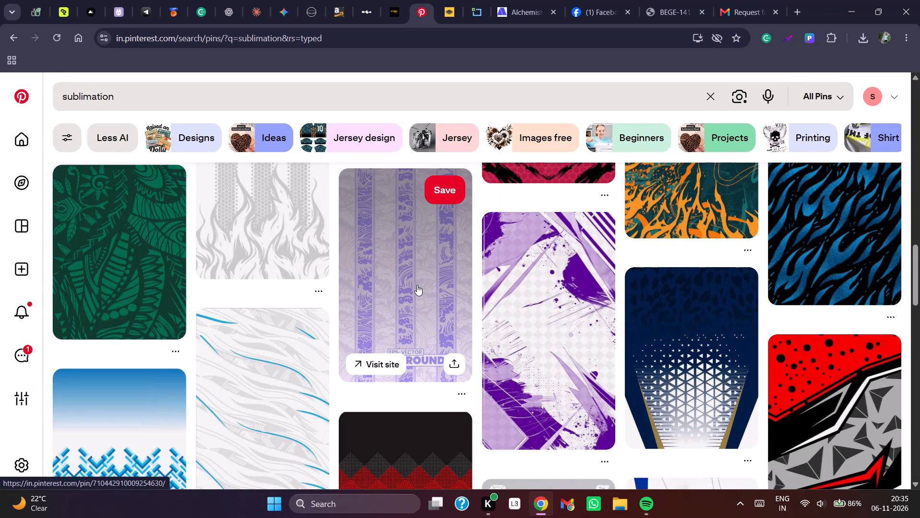
scroll(418, 285, down, 2)
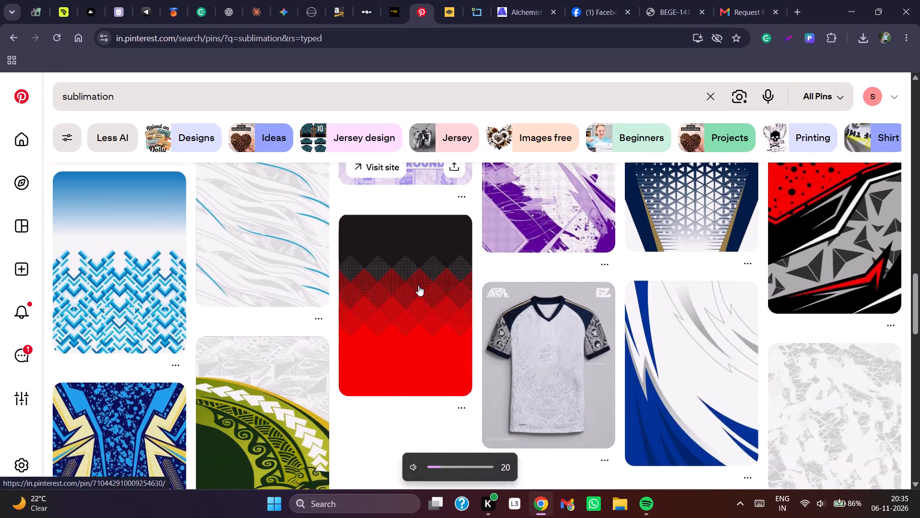
scroll(419, 285, up, 2)
scroll(333, 280, up, 2)
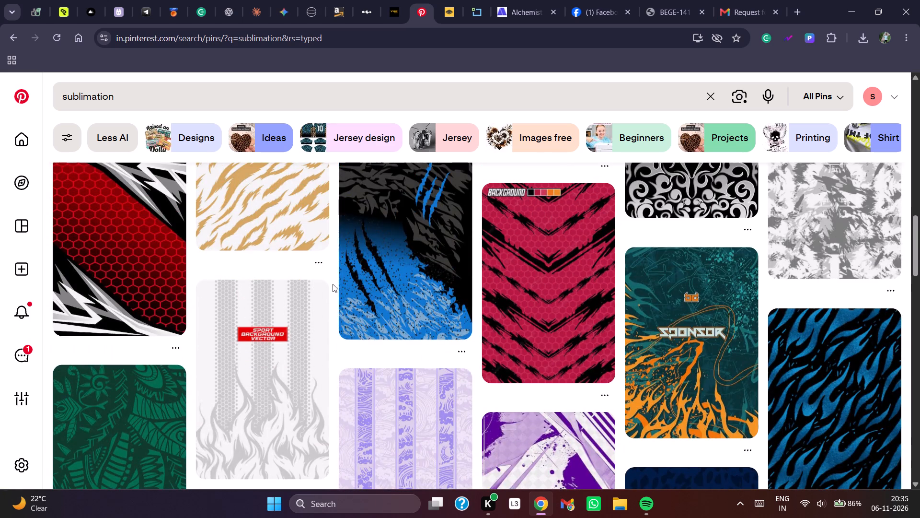
scroll(333, 286, down, 2)
scroll(433, 305, down, 1)
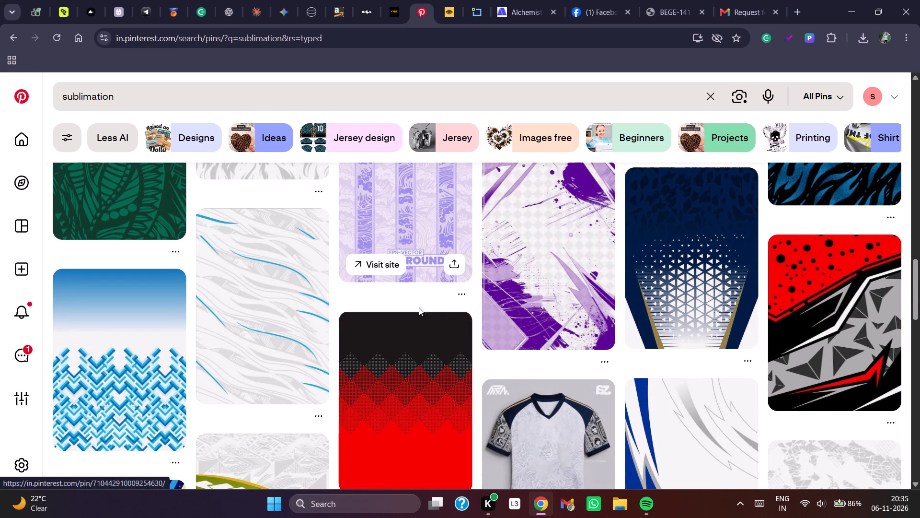
scroll(331, 304, up, 3)
scroll(399, 353, down, 1)
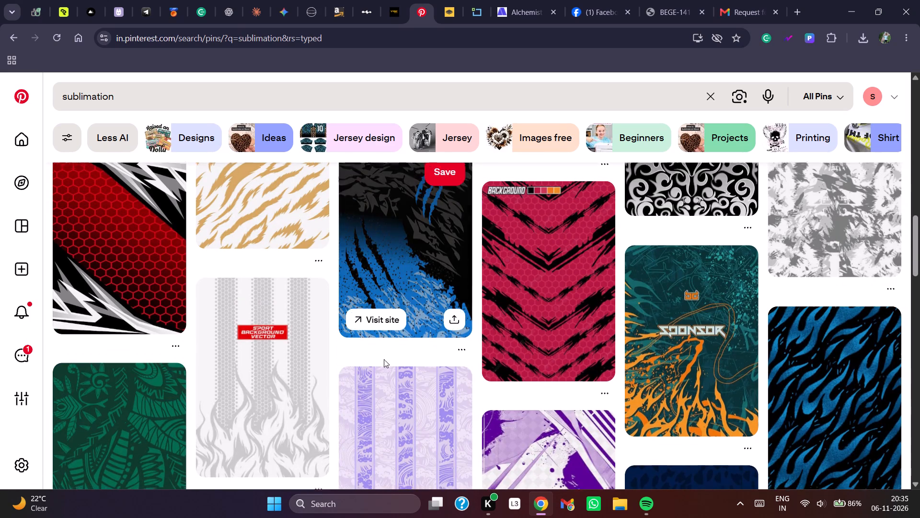
scroll(384, 359, down, 2)
scroll(689, 366, down, 2)
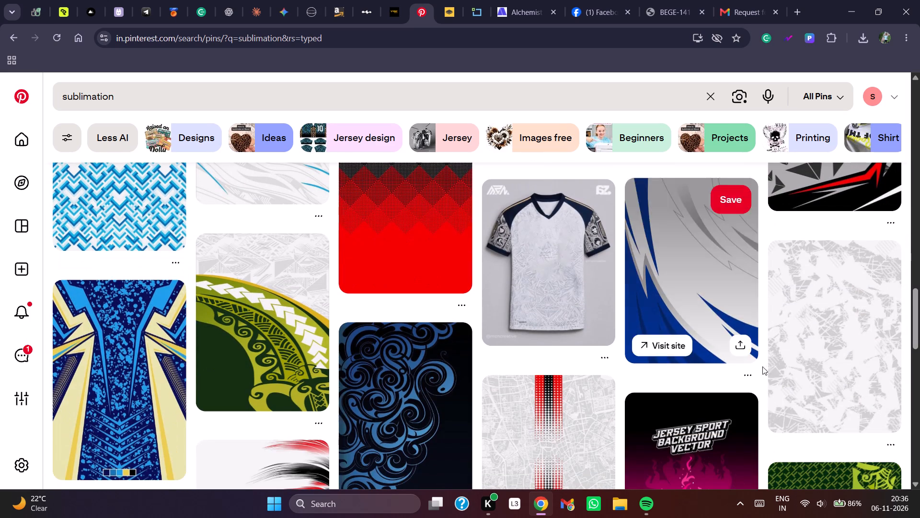
scroll(844, 363, up, 8)
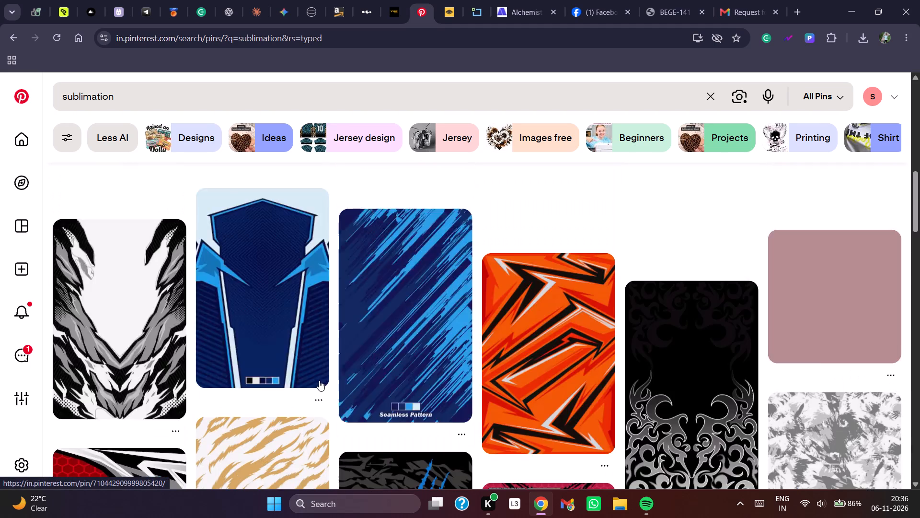
scroll(319, 380, up, 1)
scroll(230, 384, up, 4)
scroll(511, 367, down, 4)
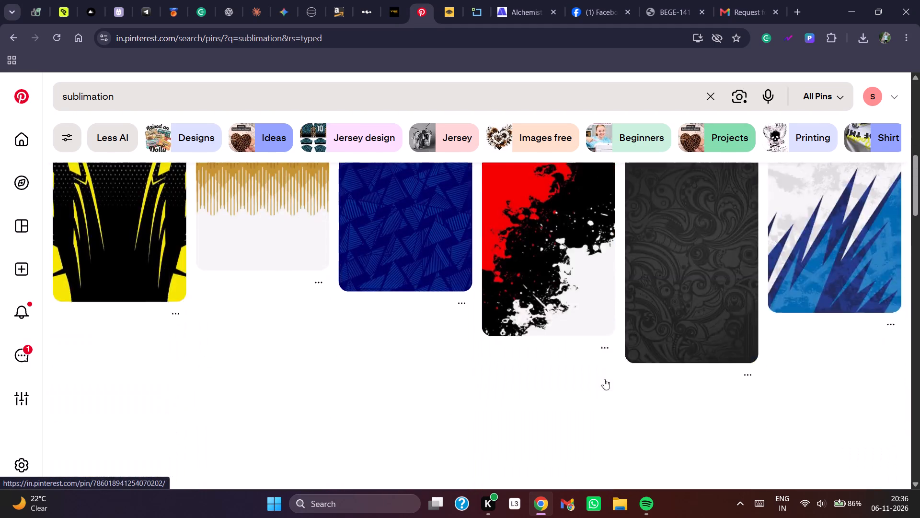
scroll(604, 379, up, 4)
scroll(919, 368, down, 7)
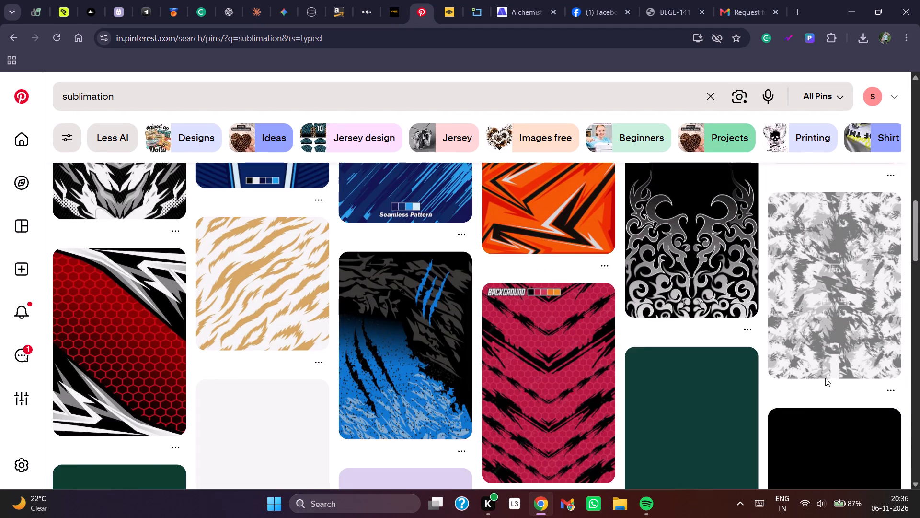
scroll(716, 371, down, 4)
scroll(656, 375, down, 3)
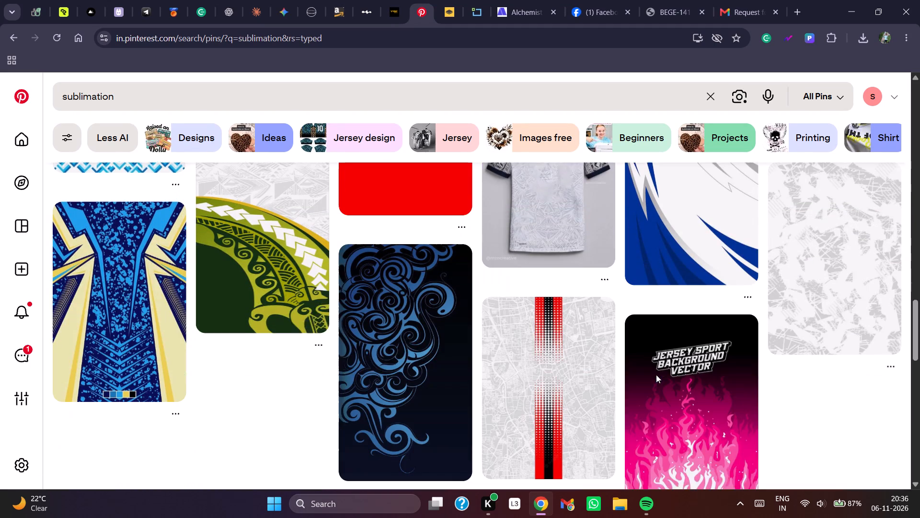
Open the pale grey "Gray spots texture | Premium Vector" pin and download its image.
click(833, 267)
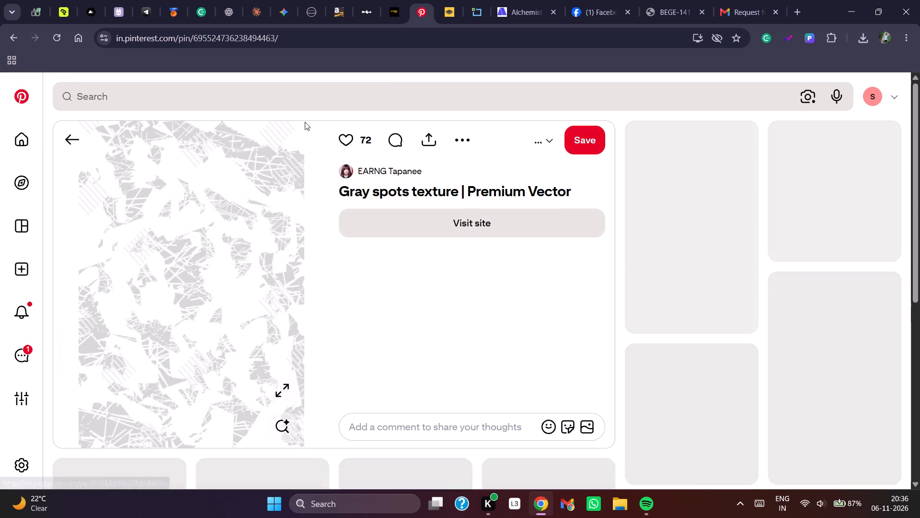
click(460, 139)
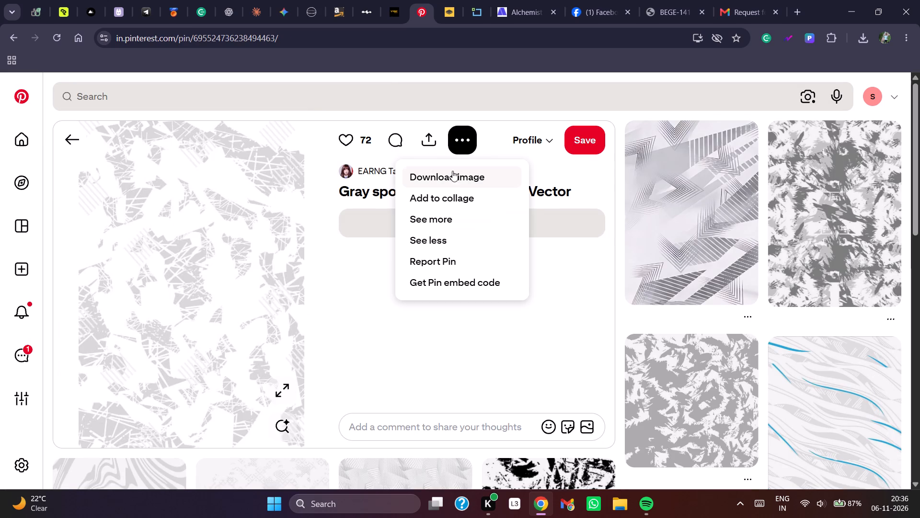
click(450, 176)
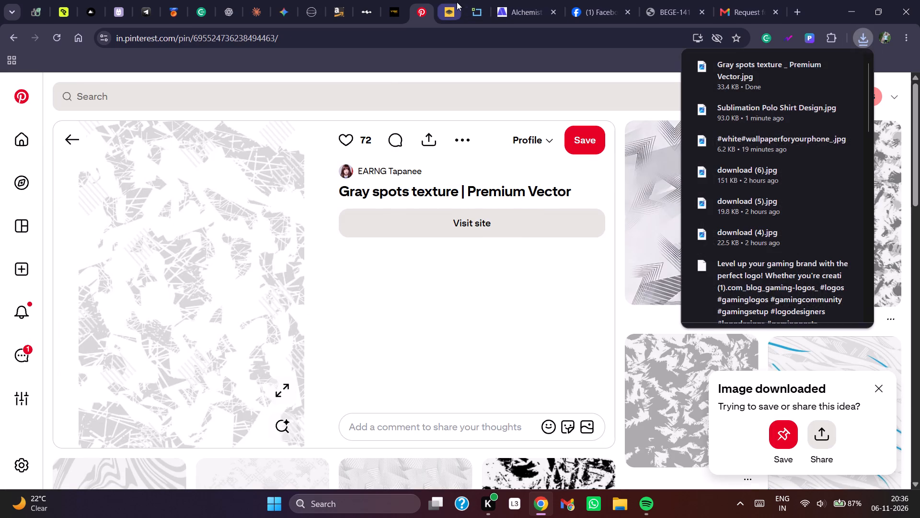
Switch to remove.bg, remove the background from "Gray spots texture _ Premium Vector" and download the free 415 x 601 preview.
click(456, 2)
click(417, 459)
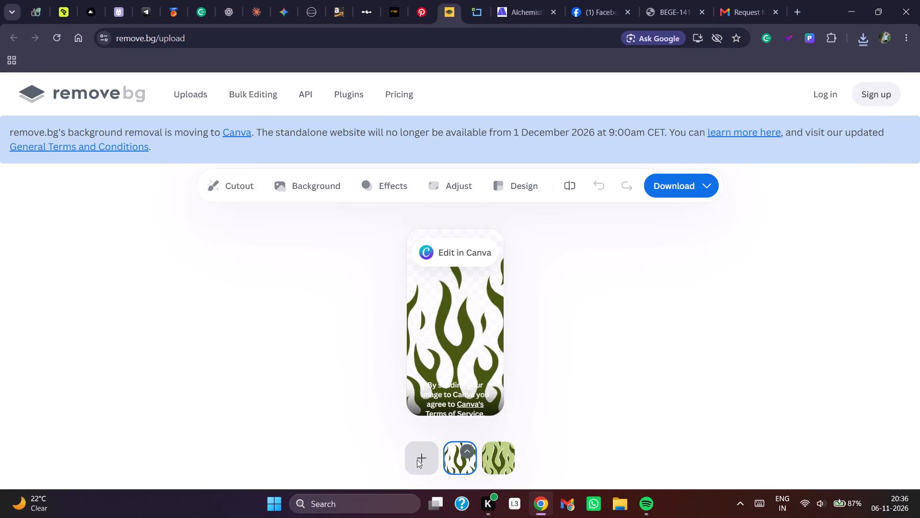
click(181, 153)
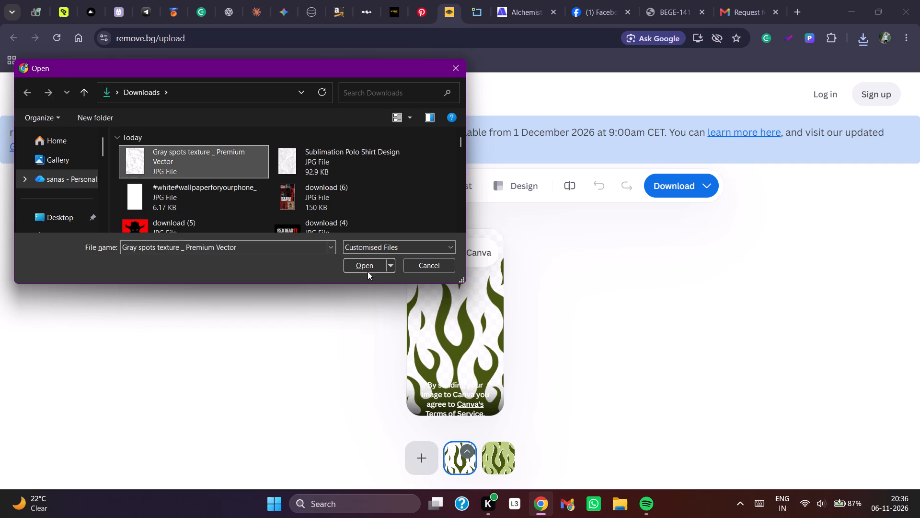
click(369, 273)
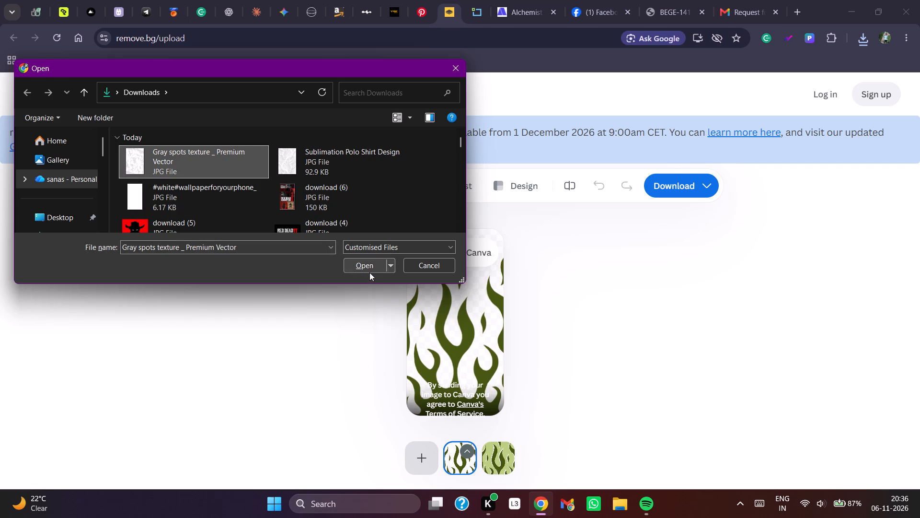
click(369, 270)
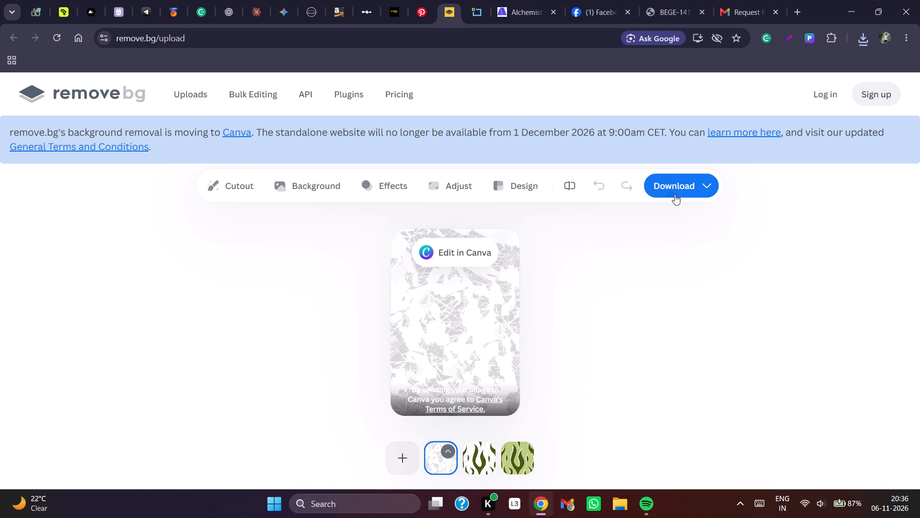
click(672, 183)
click(675, 220)
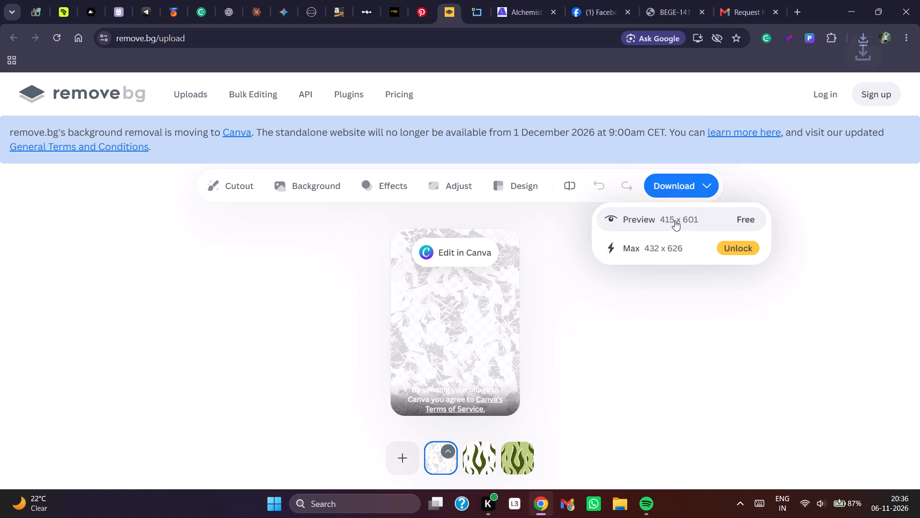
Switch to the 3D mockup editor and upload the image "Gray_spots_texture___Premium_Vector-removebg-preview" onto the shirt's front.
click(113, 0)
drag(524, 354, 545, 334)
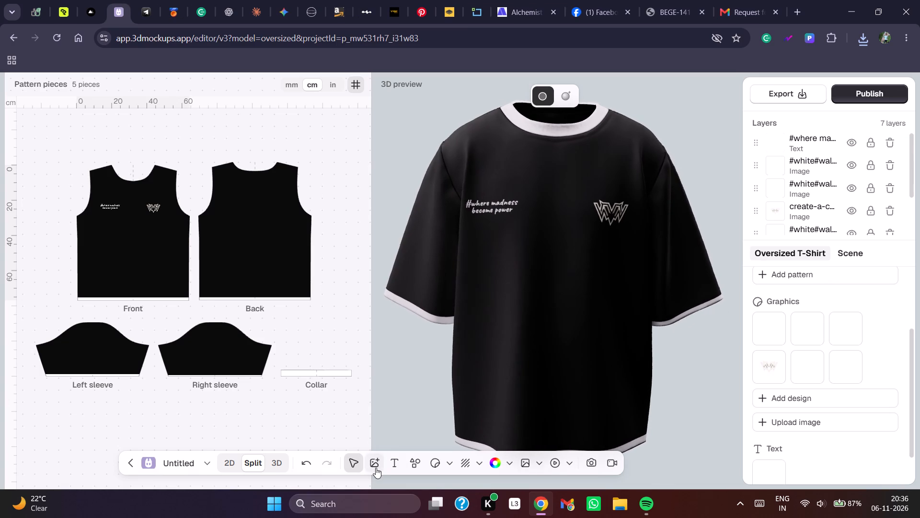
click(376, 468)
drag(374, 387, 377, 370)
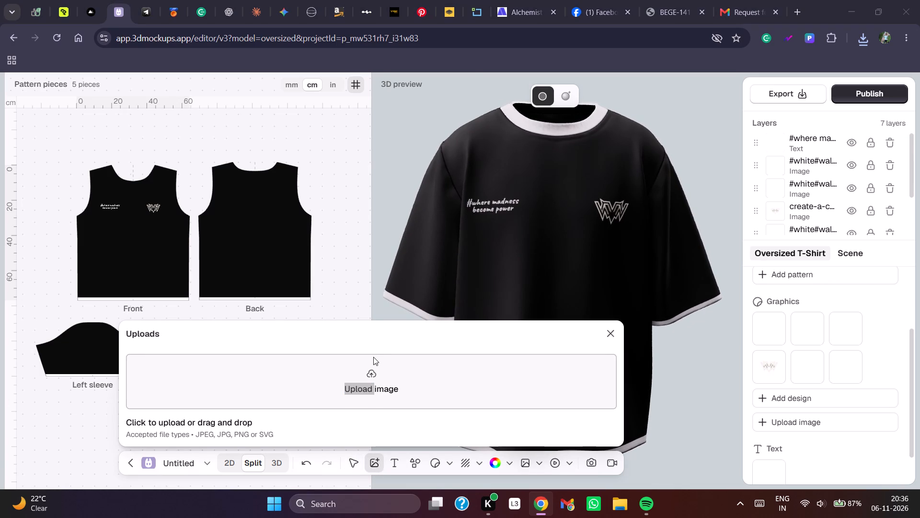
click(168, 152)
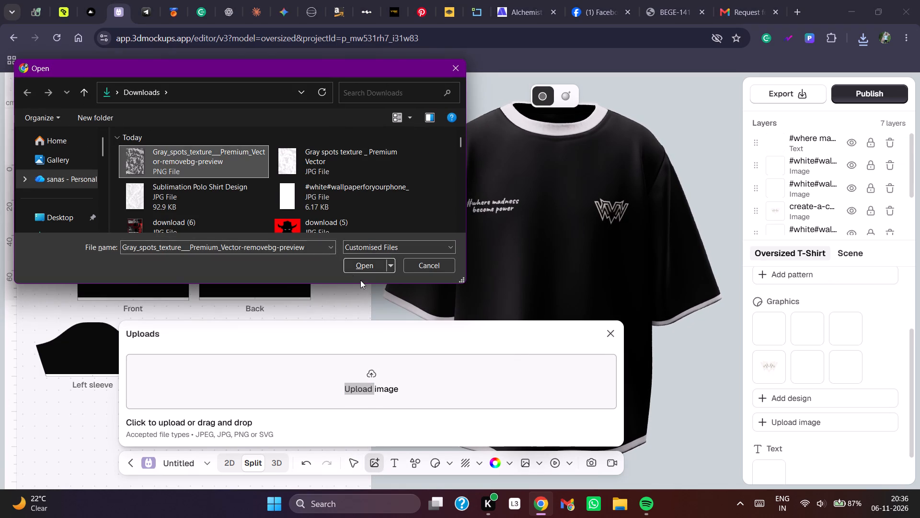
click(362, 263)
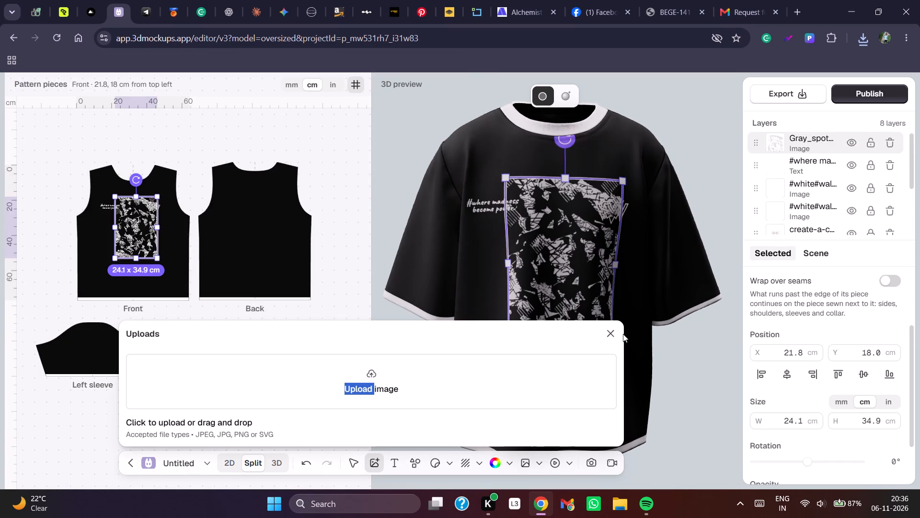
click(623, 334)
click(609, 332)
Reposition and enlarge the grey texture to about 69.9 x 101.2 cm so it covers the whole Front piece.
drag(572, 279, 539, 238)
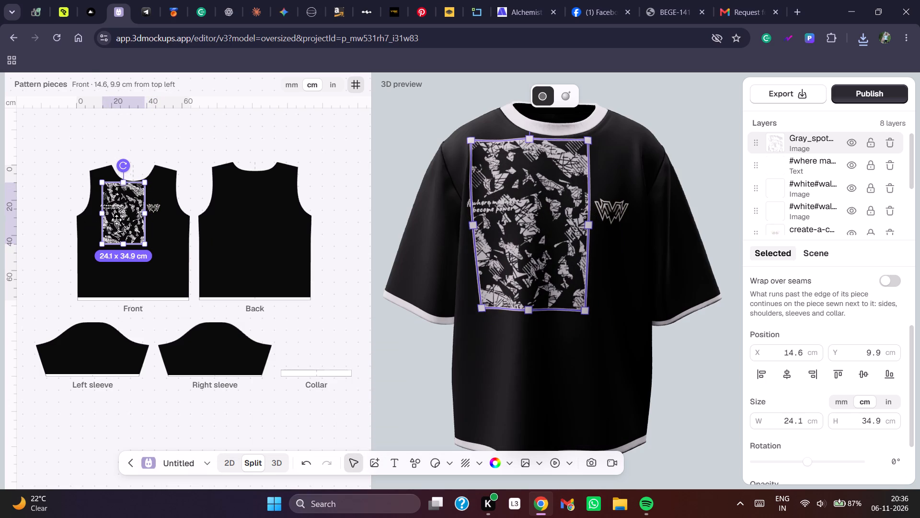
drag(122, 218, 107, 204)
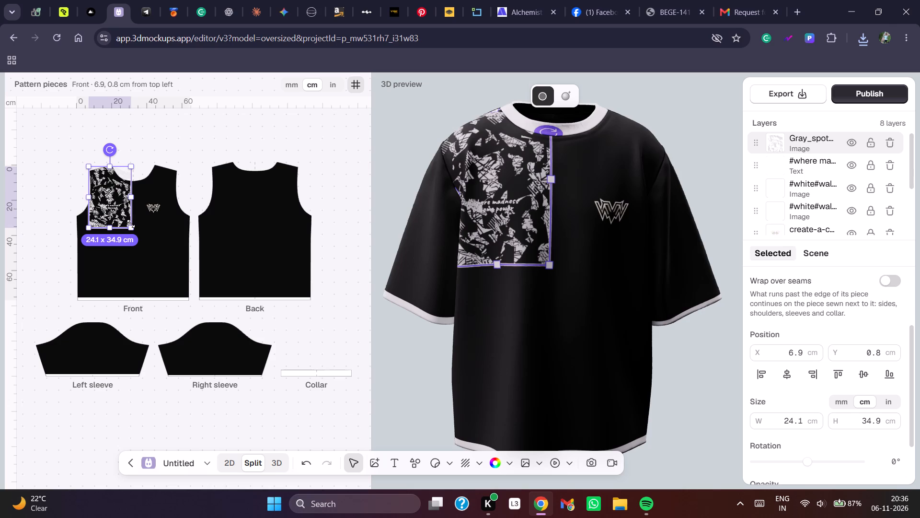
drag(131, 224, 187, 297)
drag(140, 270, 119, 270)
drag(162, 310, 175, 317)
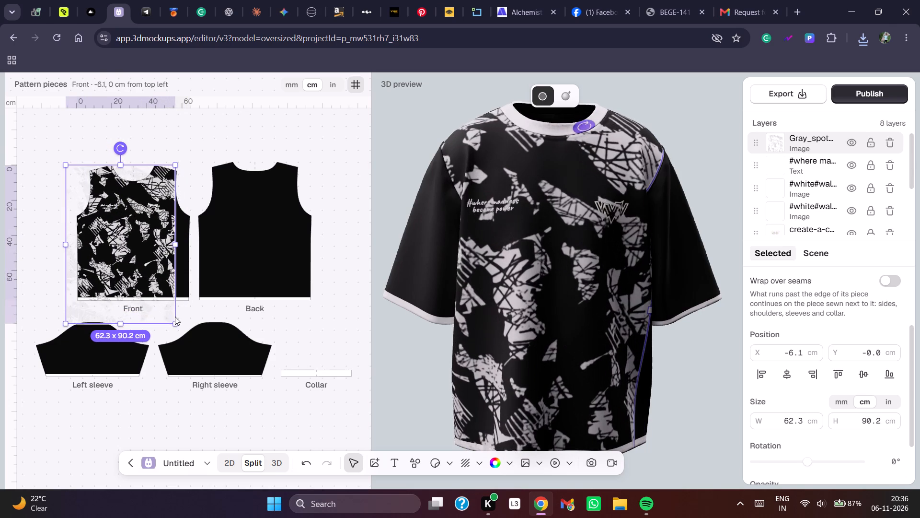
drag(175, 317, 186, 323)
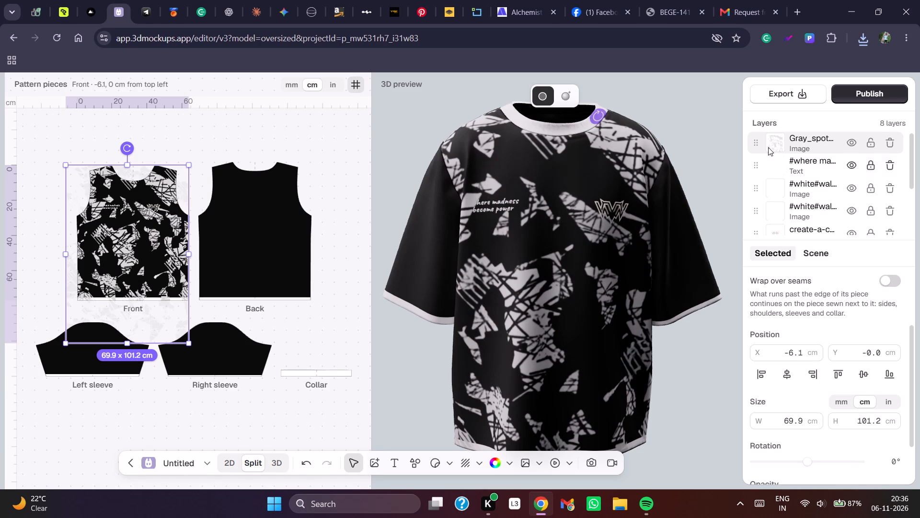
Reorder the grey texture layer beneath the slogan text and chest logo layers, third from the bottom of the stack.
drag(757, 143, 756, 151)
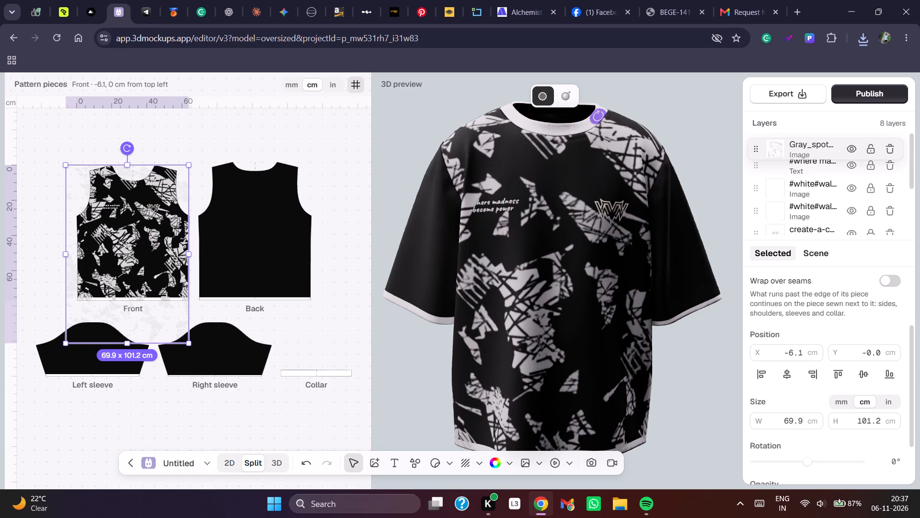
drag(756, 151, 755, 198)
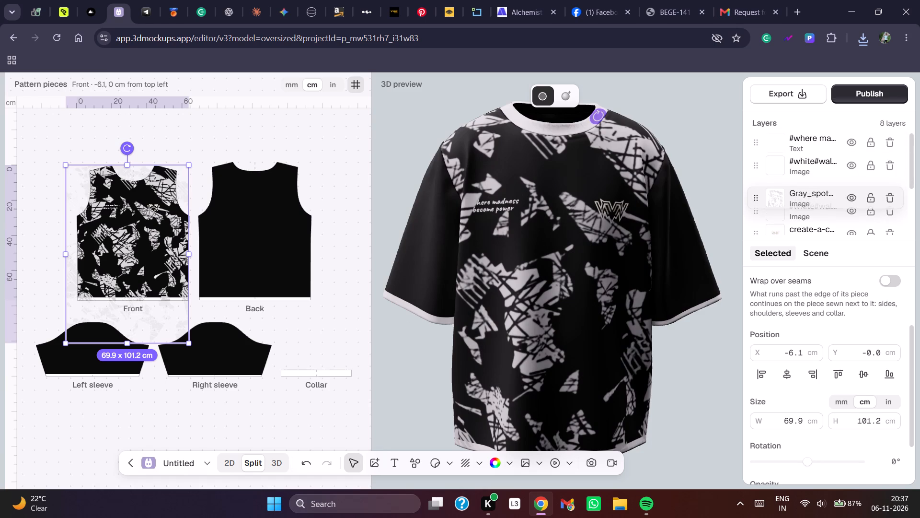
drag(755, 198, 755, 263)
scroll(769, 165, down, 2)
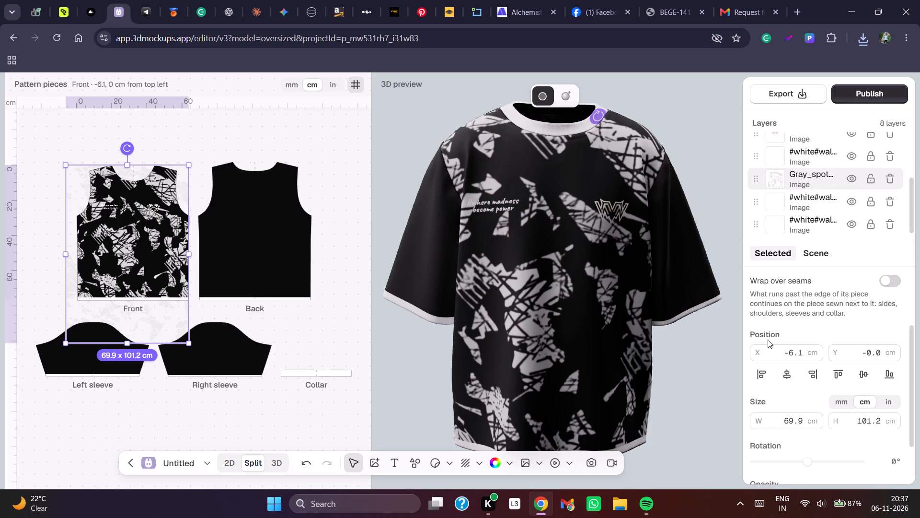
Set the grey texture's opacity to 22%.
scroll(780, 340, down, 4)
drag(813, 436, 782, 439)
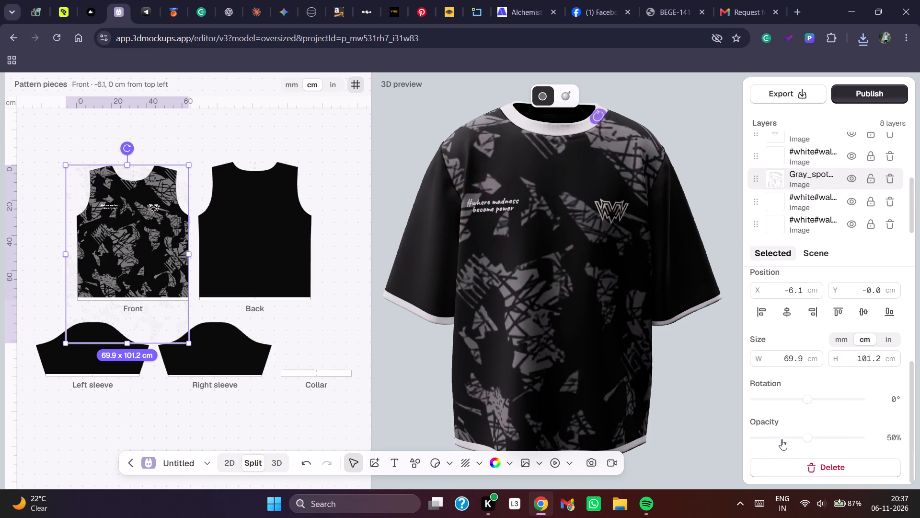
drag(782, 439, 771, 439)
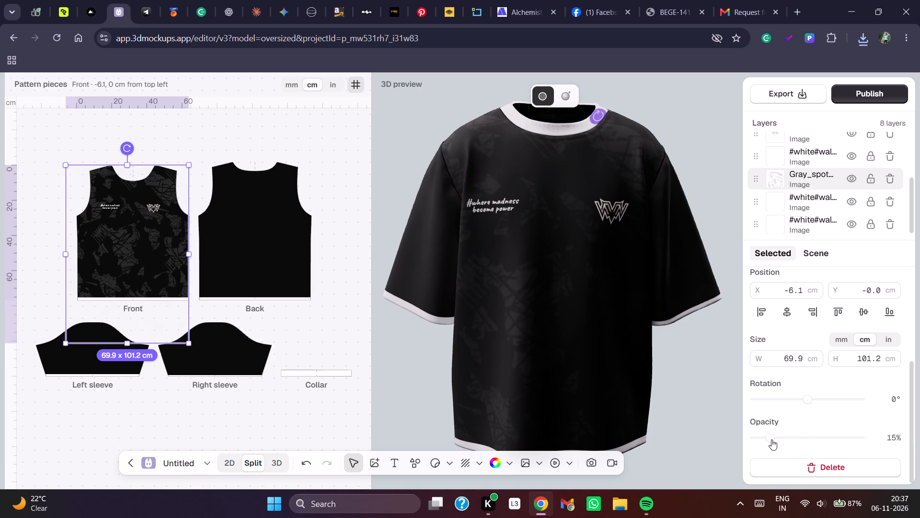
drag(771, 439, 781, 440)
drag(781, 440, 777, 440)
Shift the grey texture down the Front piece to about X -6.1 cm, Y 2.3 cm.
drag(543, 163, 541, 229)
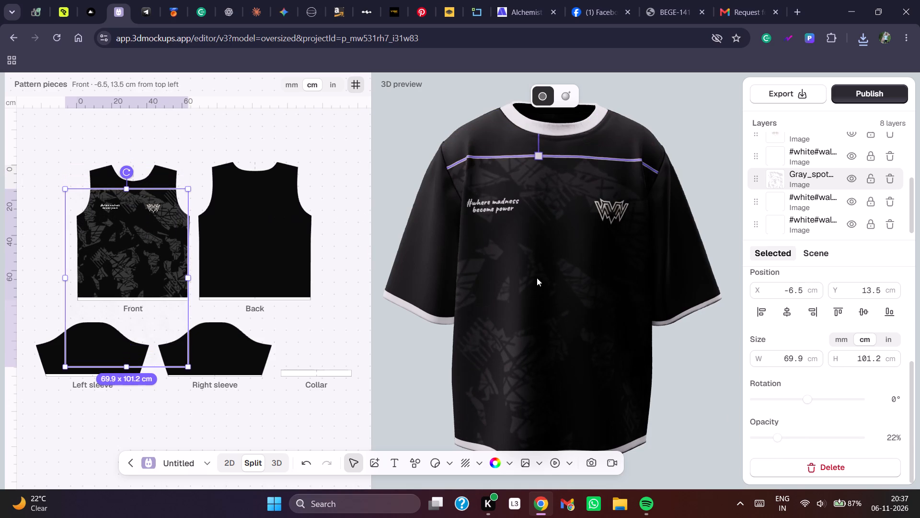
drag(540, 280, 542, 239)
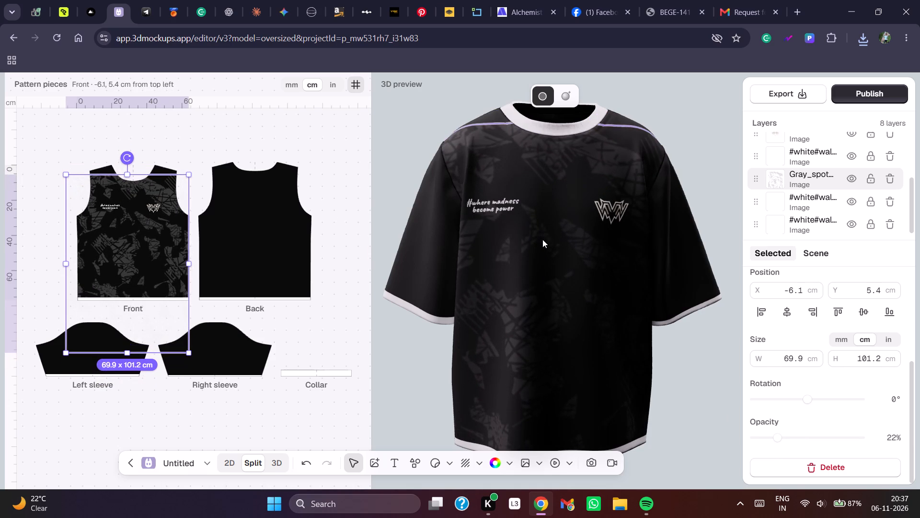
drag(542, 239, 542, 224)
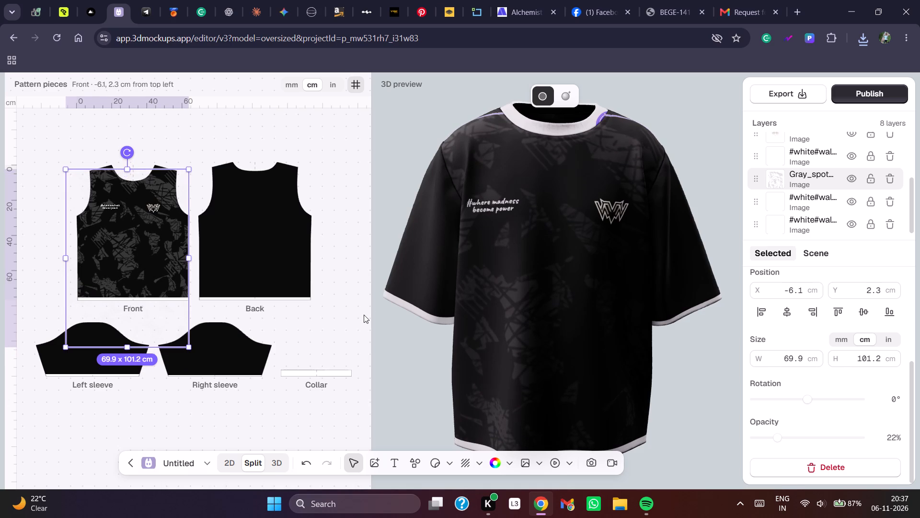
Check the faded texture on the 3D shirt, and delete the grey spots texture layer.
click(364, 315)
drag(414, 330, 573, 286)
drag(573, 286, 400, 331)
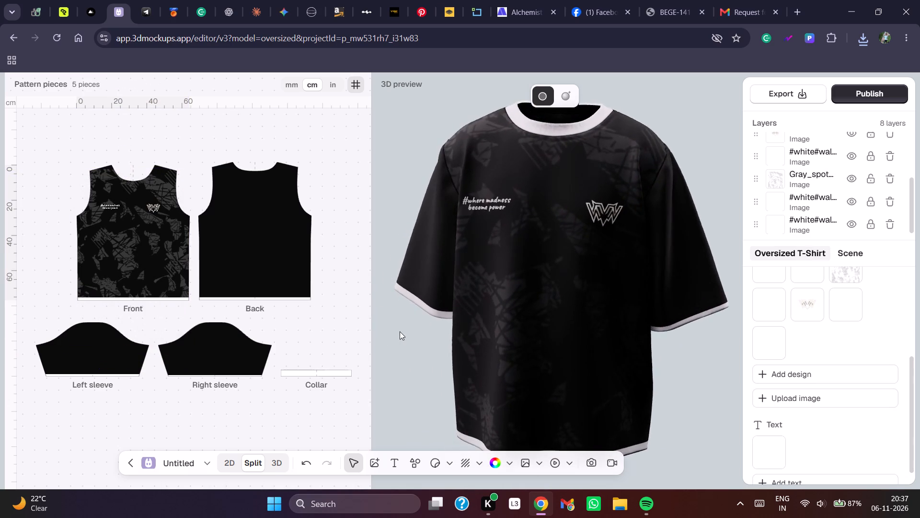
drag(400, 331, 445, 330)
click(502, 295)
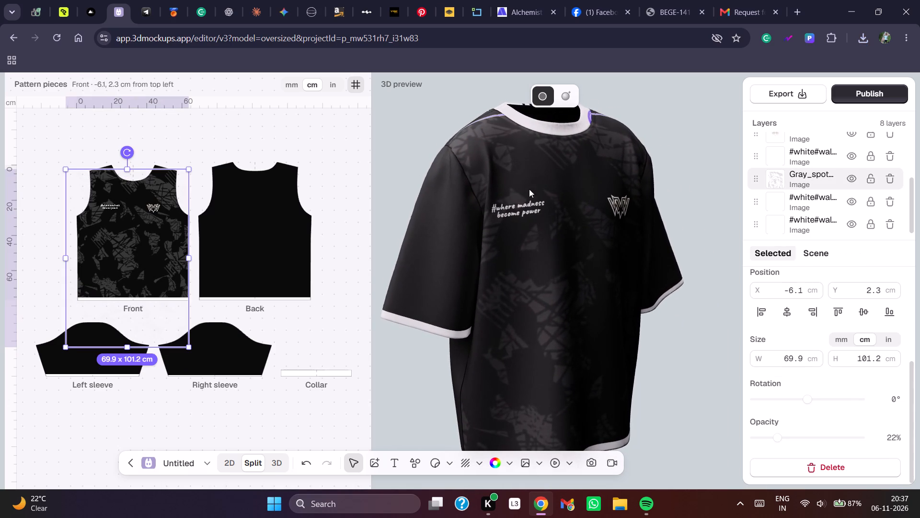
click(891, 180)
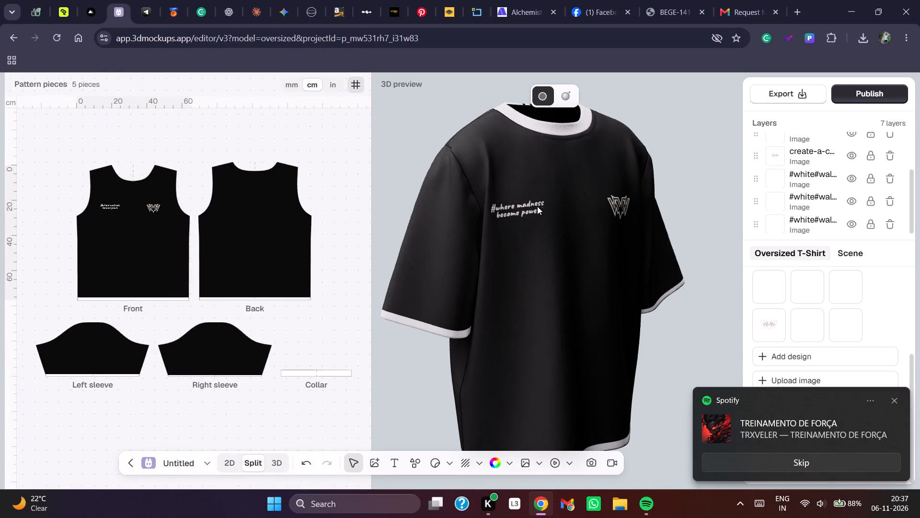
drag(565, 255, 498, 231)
Switch to Pinterest, leave the grey spots pin and search for "blue desings png for jersery".
click(420, 12)
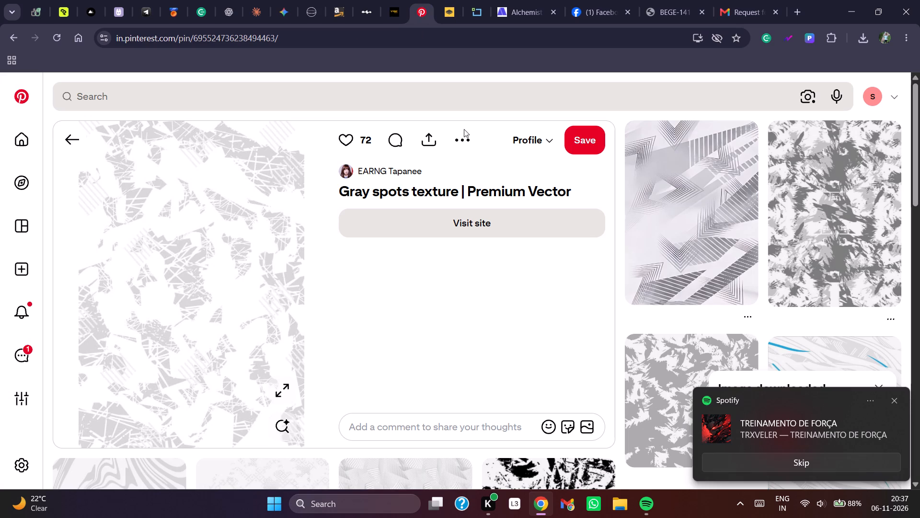
click(65, 132)
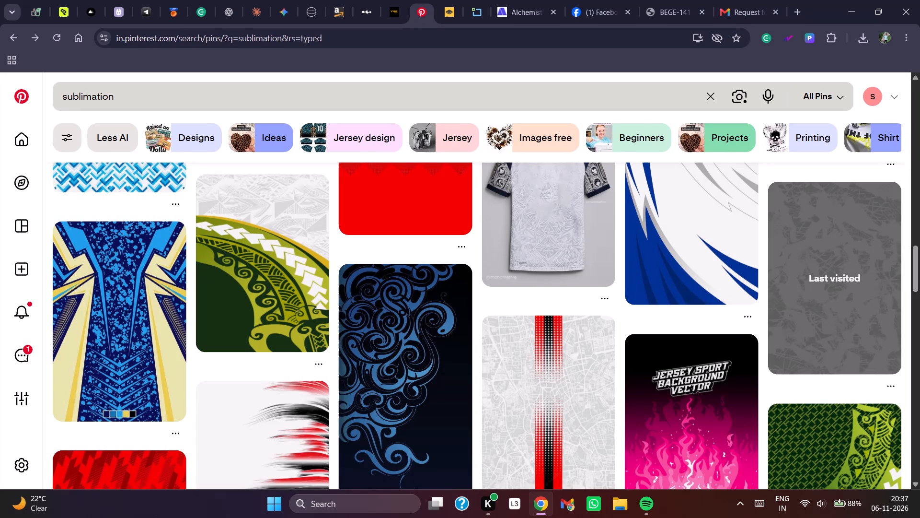
drag(258, 97, 45, 93)
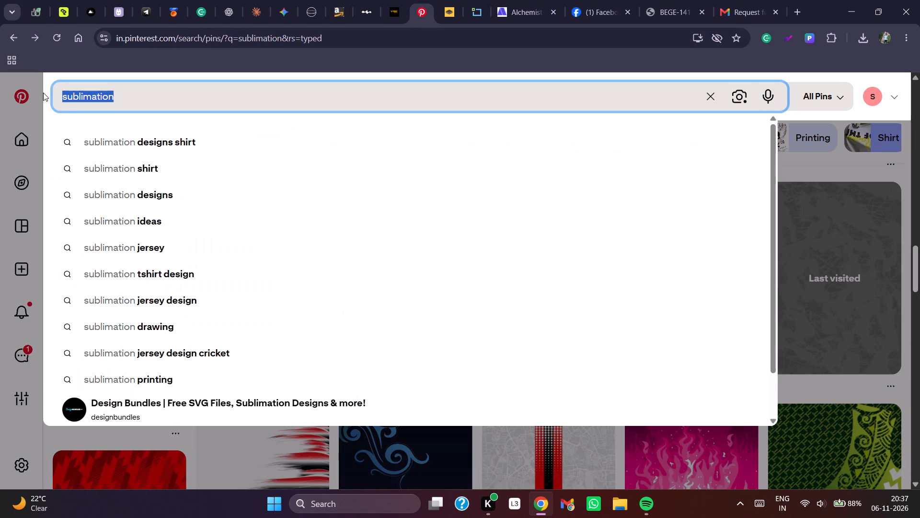
key(BackSpace)
text(blue desings)
key(space)
text(png)
key(space)
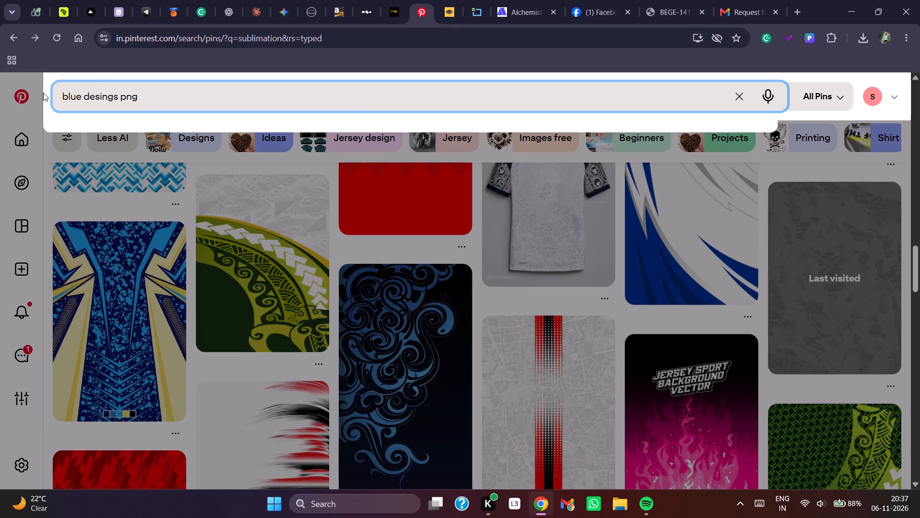
text(for jersery)
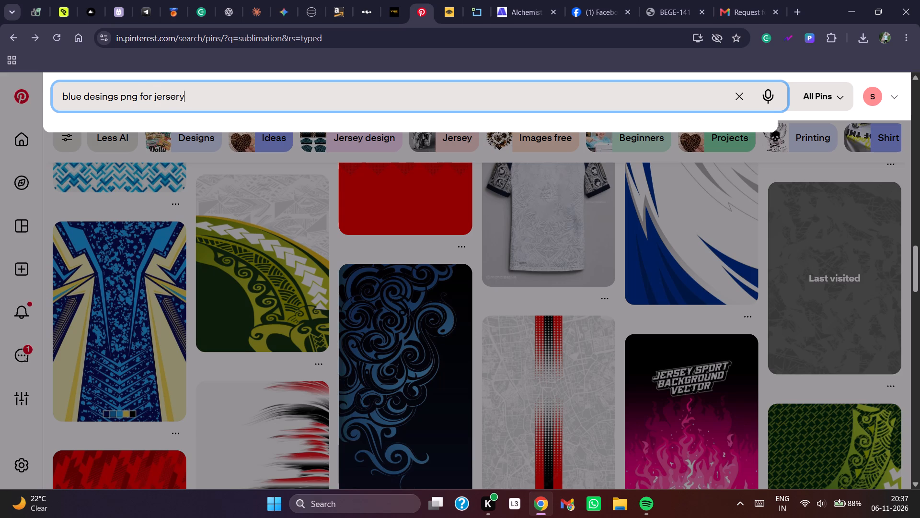
key(Return)
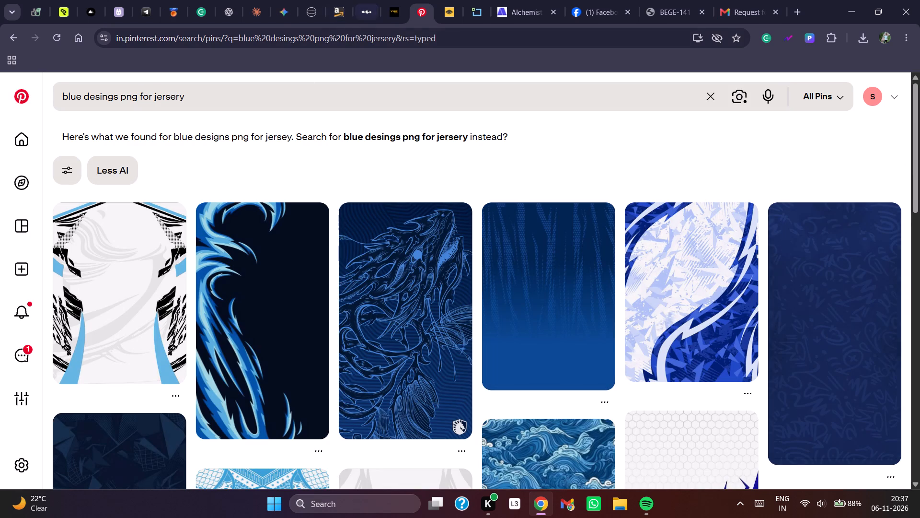
Browse the blue jersey design results and download the blue, black and white brush-stroke texture image from its pin.
scroll(387, 172, down, 1)
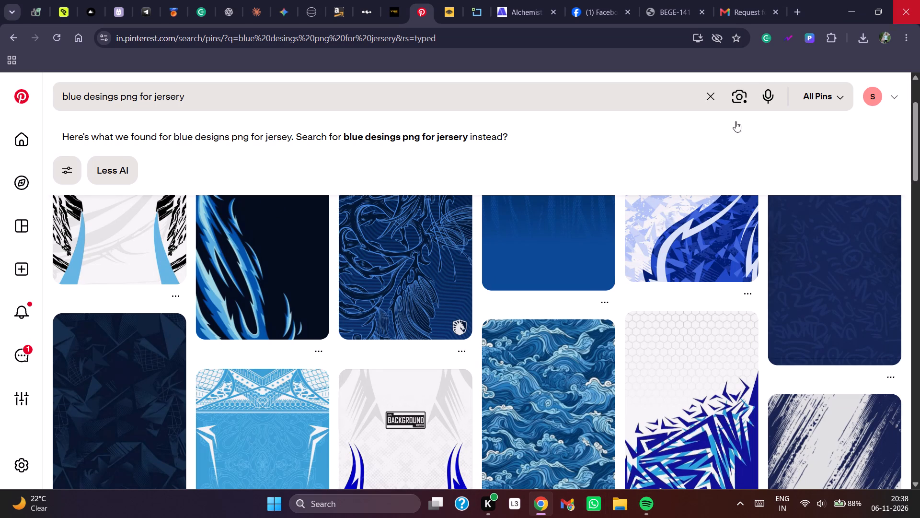
scroll(442, 355, down, 2)
scroll(545, 444, down, 2)
scroll(589, 383, down, 2)
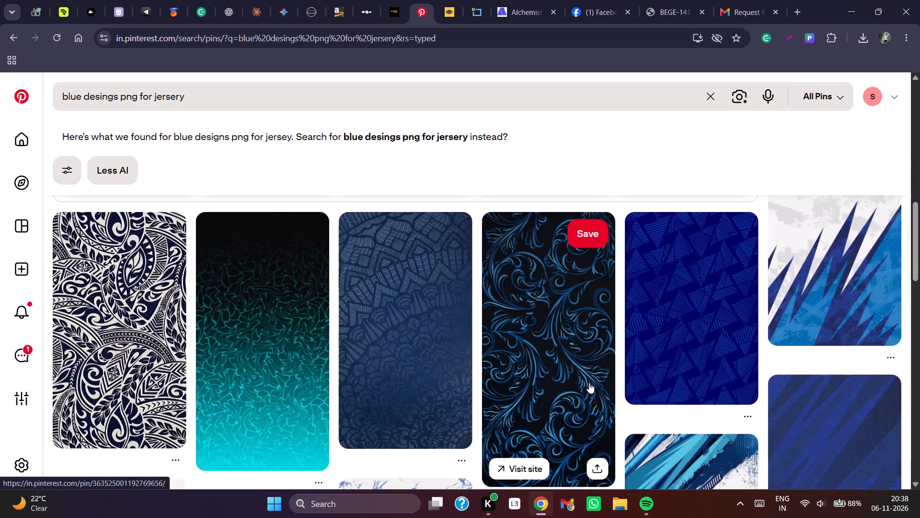
scroll(740, 356, down, 3)
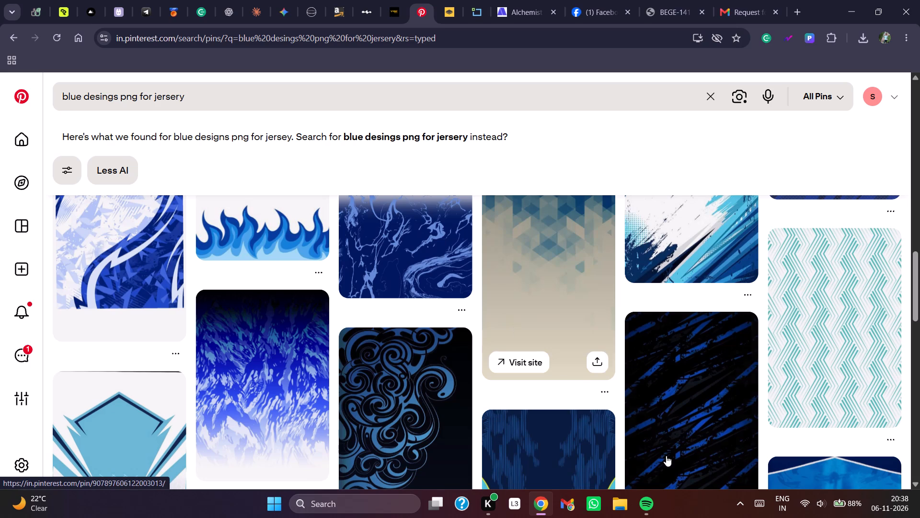
scroll(578, 469, down, 2)
scroll(484, 355, down, 2)
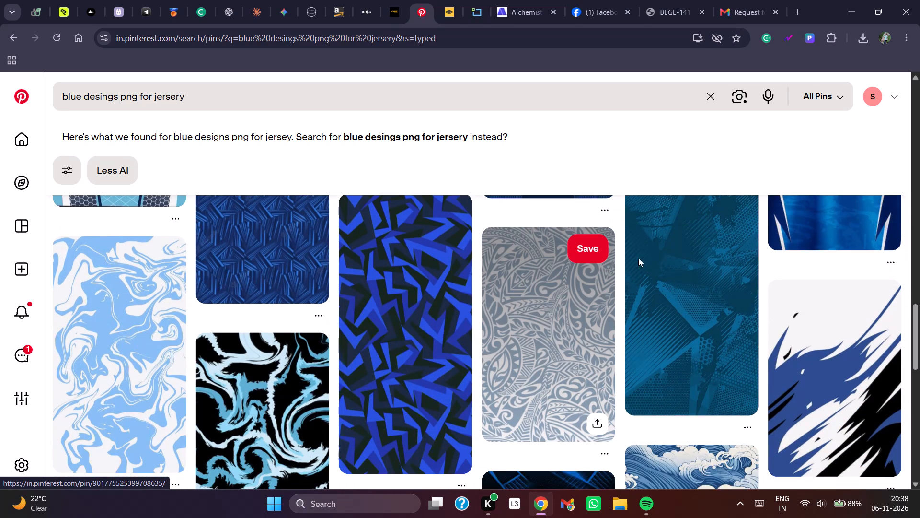
scroll(692, 277, down, 2)
scroll(694, 277, up, 1)
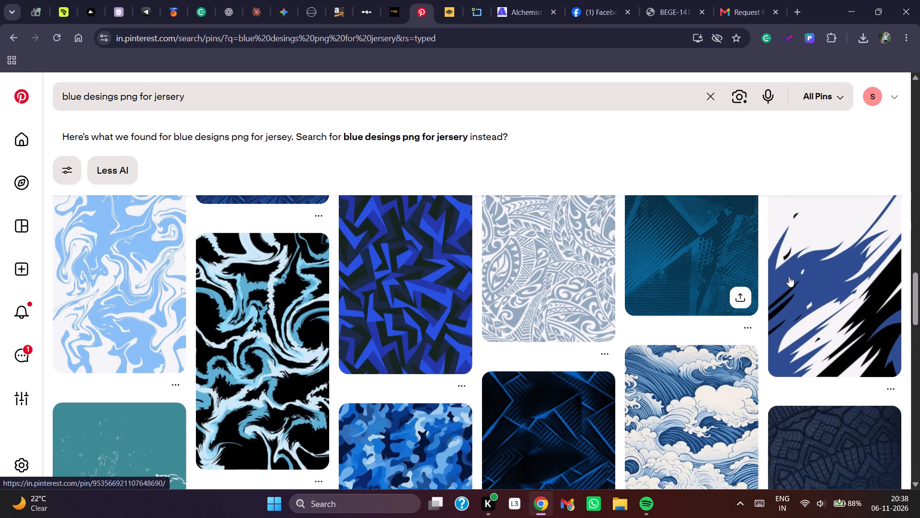
click(811, 269)
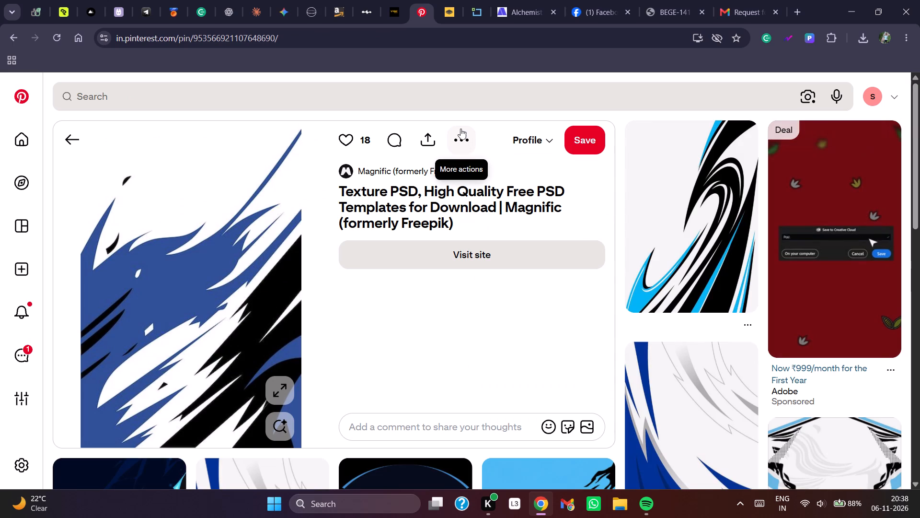
click(446, 136)
click(459, 136)
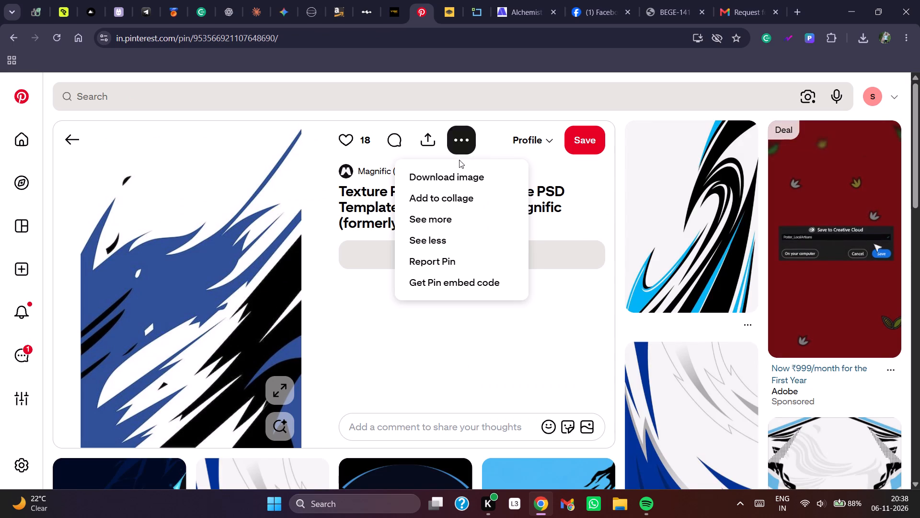
click(458, 168)
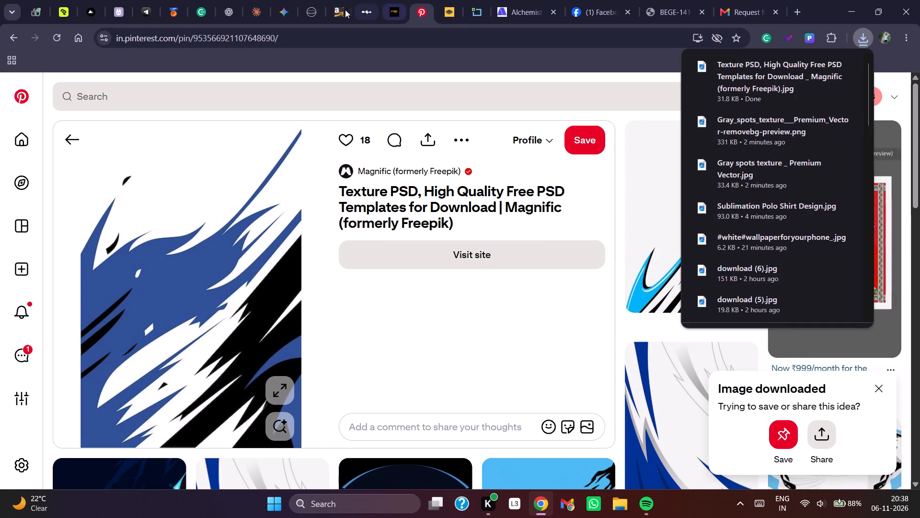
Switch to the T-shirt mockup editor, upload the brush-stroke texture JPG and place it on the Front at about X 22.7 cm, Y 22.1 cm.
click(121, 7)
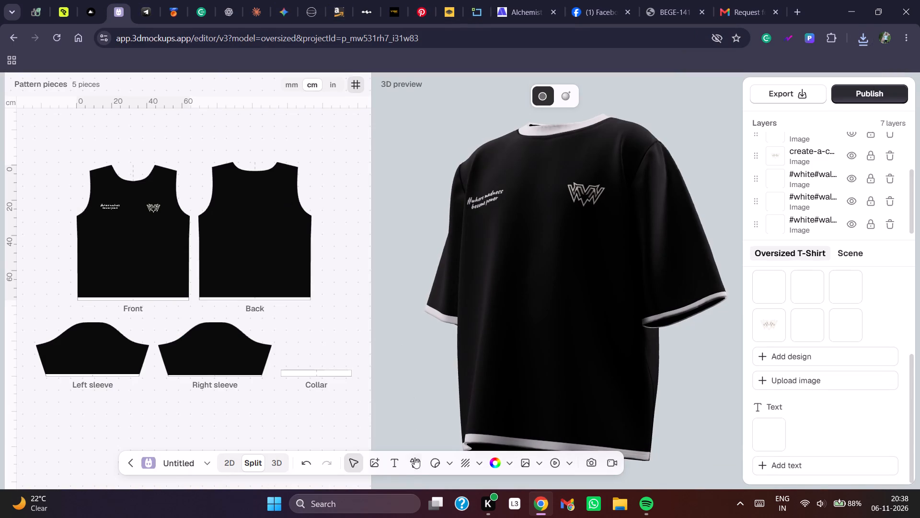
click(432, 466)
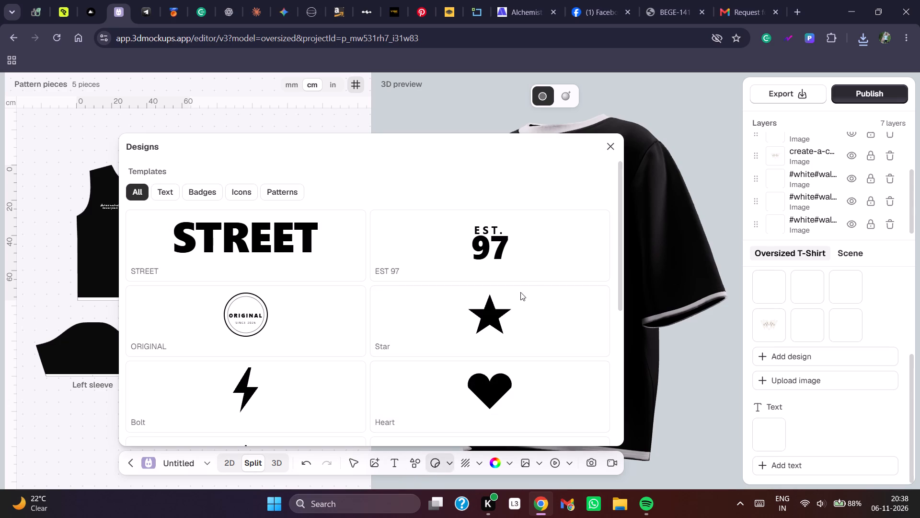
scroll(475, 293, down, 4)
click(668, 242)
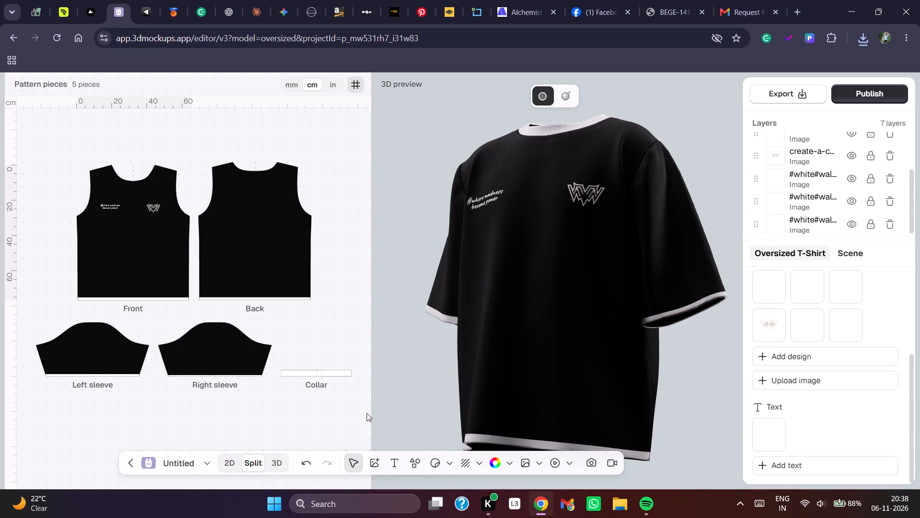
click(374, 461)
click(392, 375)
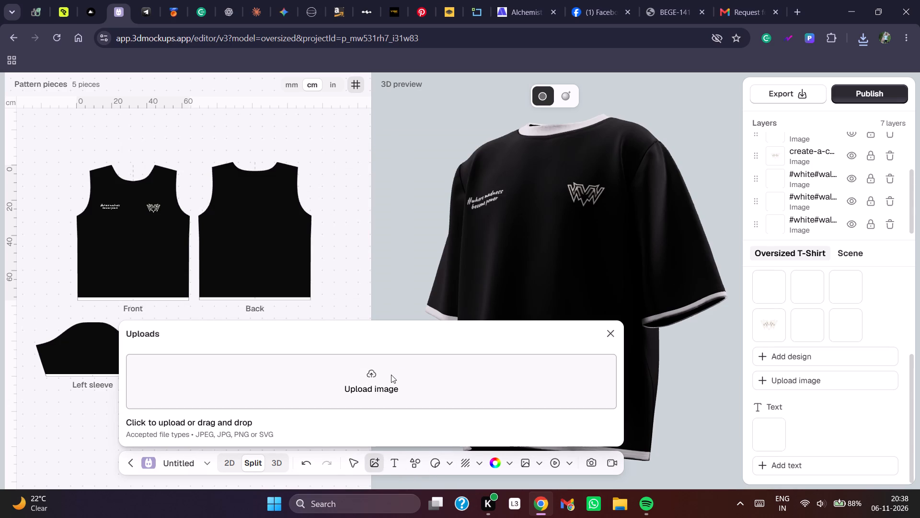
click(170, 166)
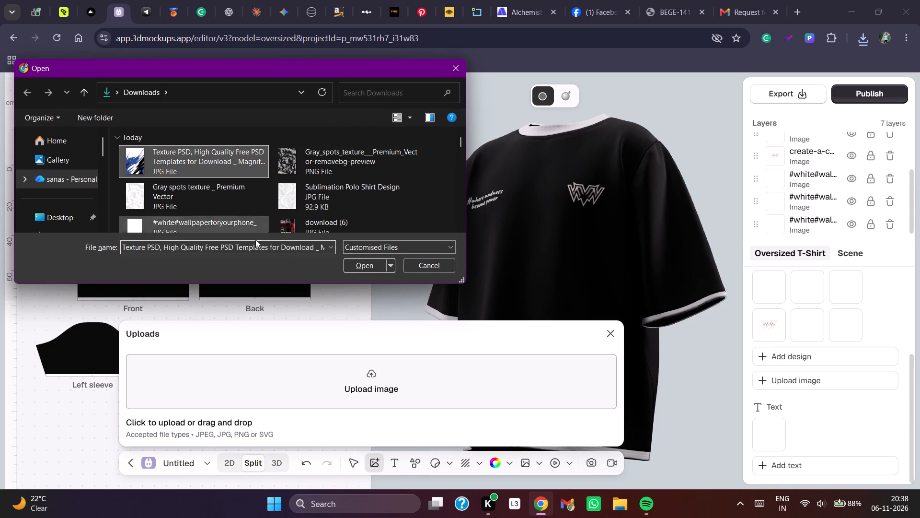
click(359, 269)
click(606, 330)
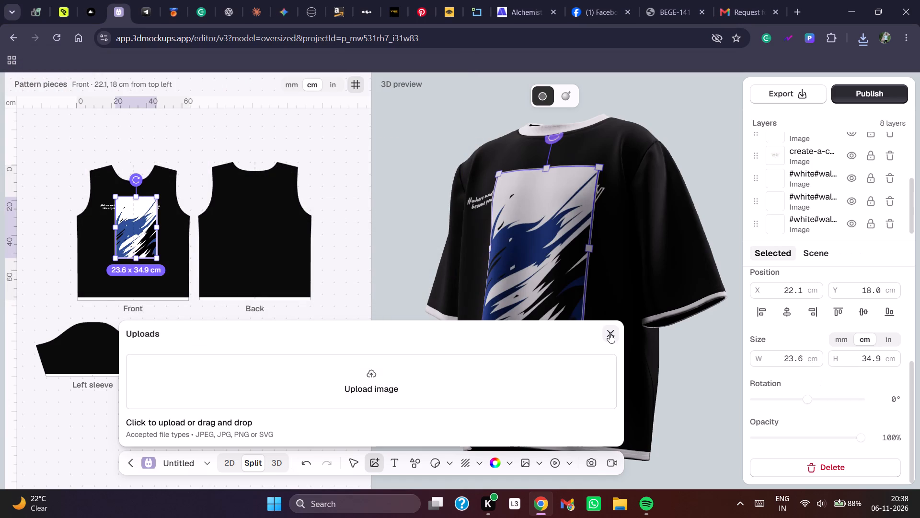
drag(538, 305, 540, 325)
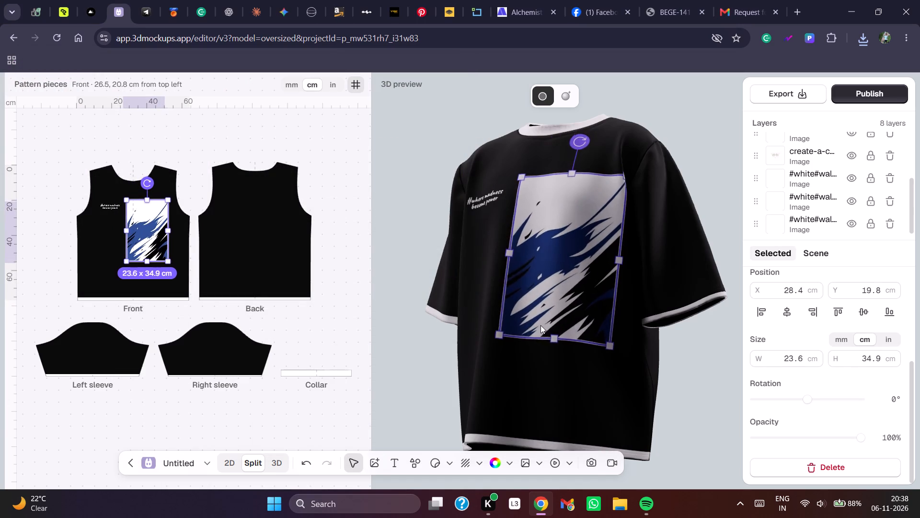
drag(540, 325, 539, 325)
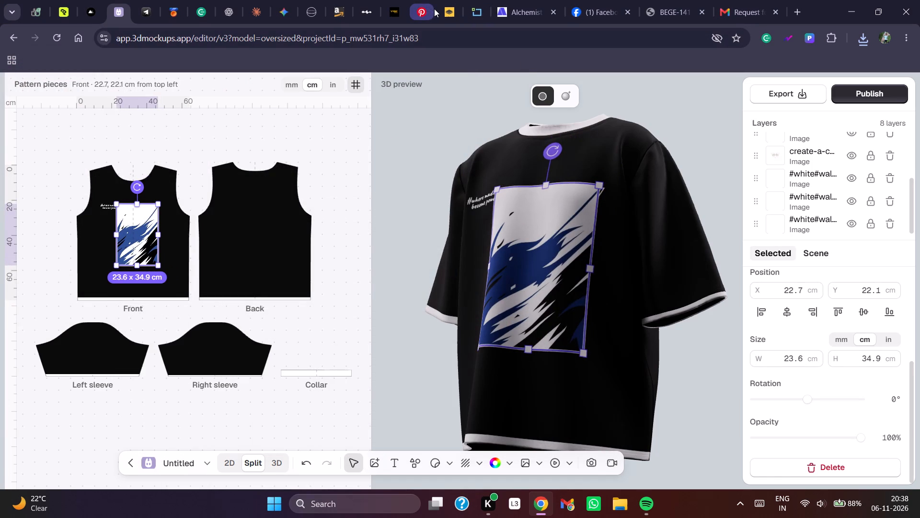
Switch to remove.bg, upload the brush-stroke texture JPG and download the free background-removed preview.
click(435, 9)
click(446, 9)
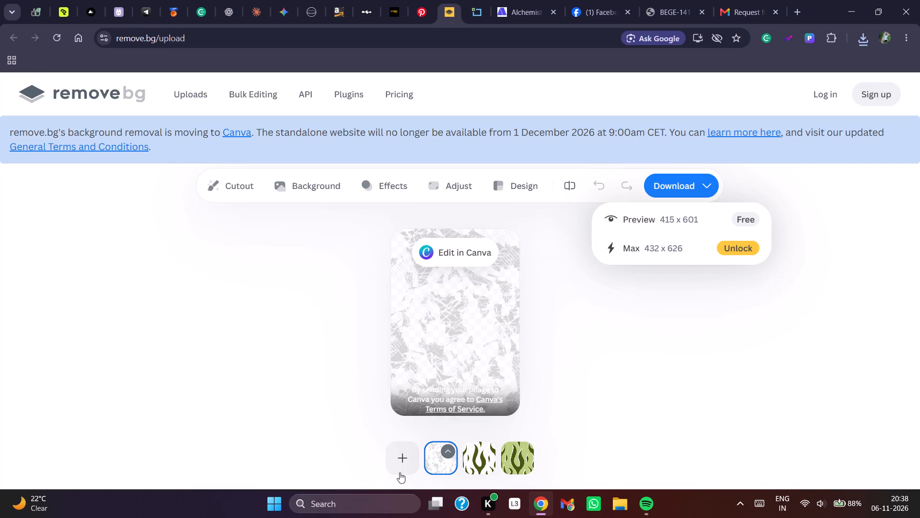
click(397, 473)
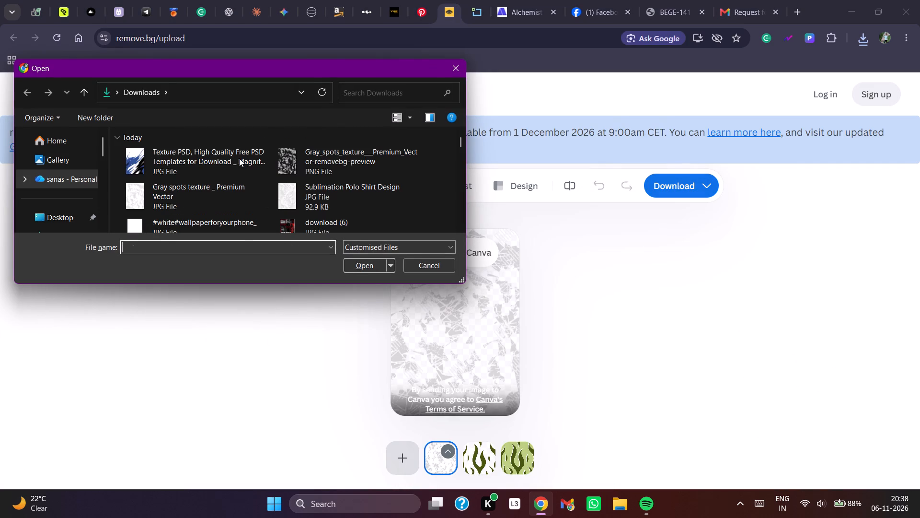
click(239, 158)
click(354, 269)
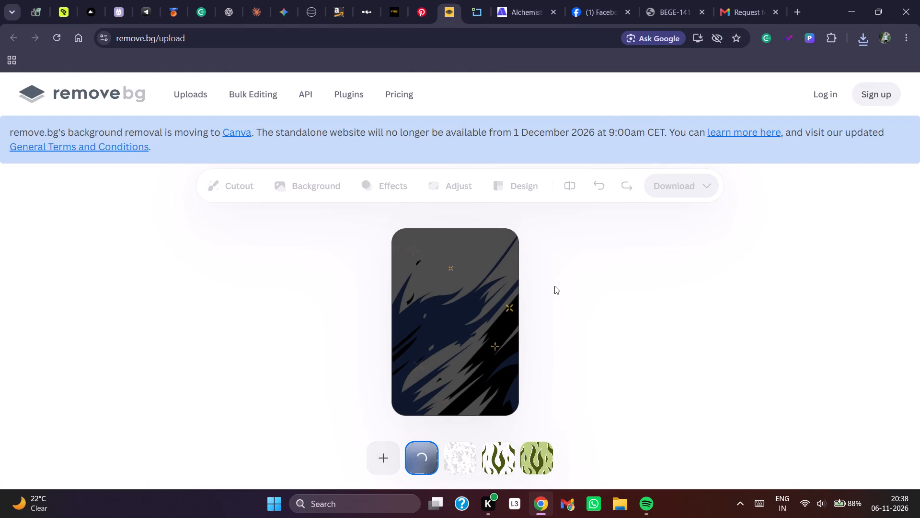
click(687, 184)
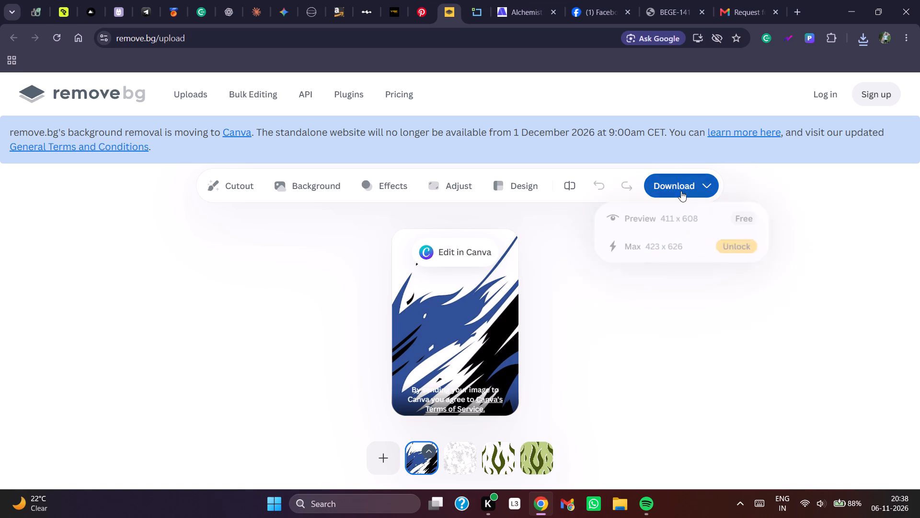
click(670, 224)
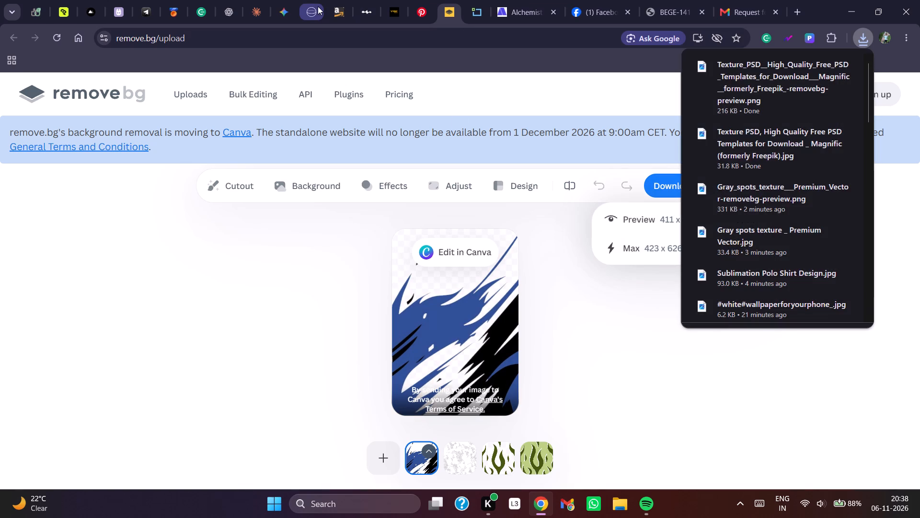
Return to the T-shirt mockup editor and delete the brush-stroke texture layer that still has its white background.
click(133, 11)
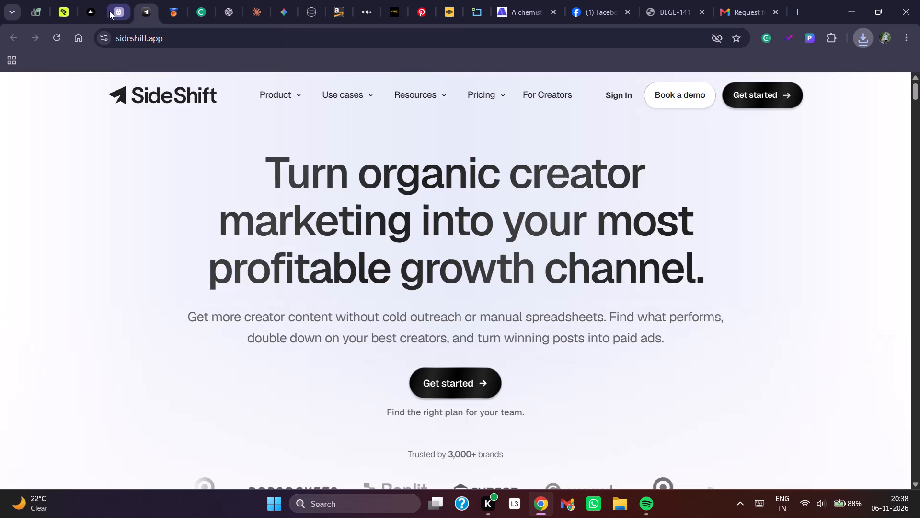
click(109, 11)
scroll(831, 162, up, 3)
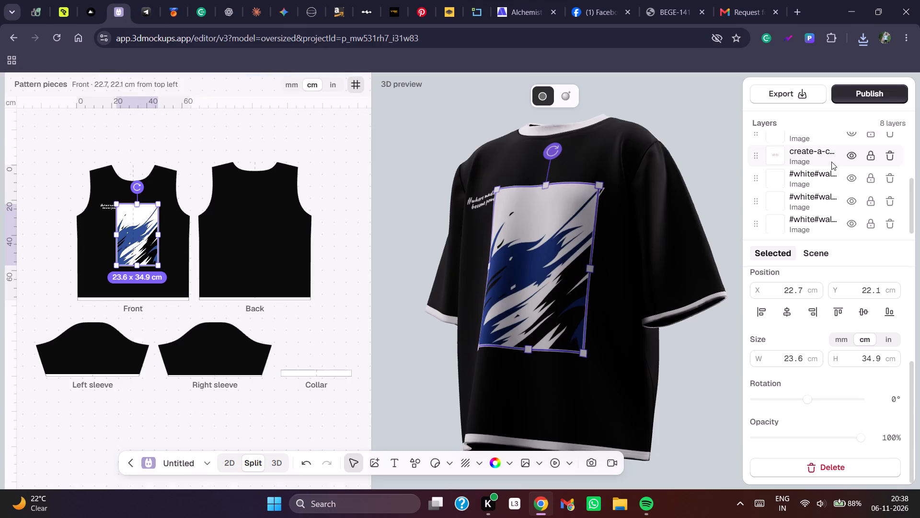
scroll(840, 166, up, 2)
click(891, 146)
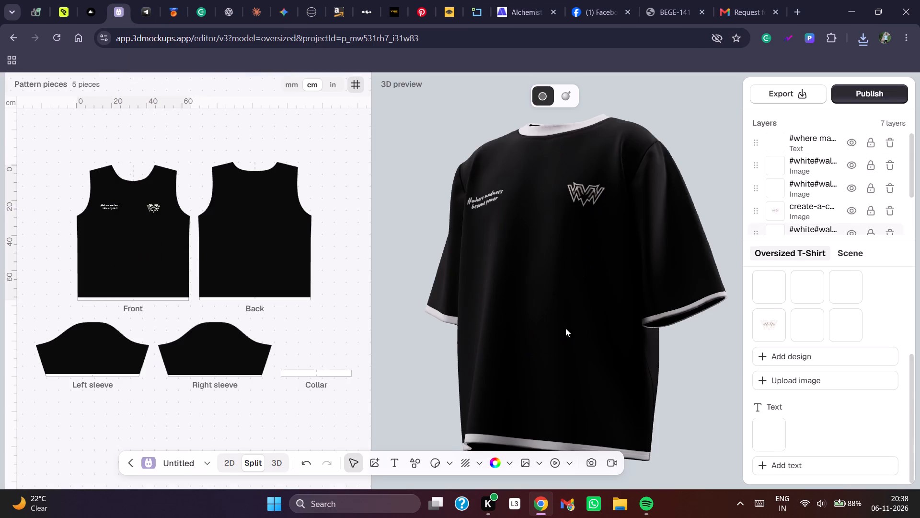
Upload the background-removed brush-stroke texture PNG as a new image layer on the shirt.
click(375, 463)
click(337, 382)
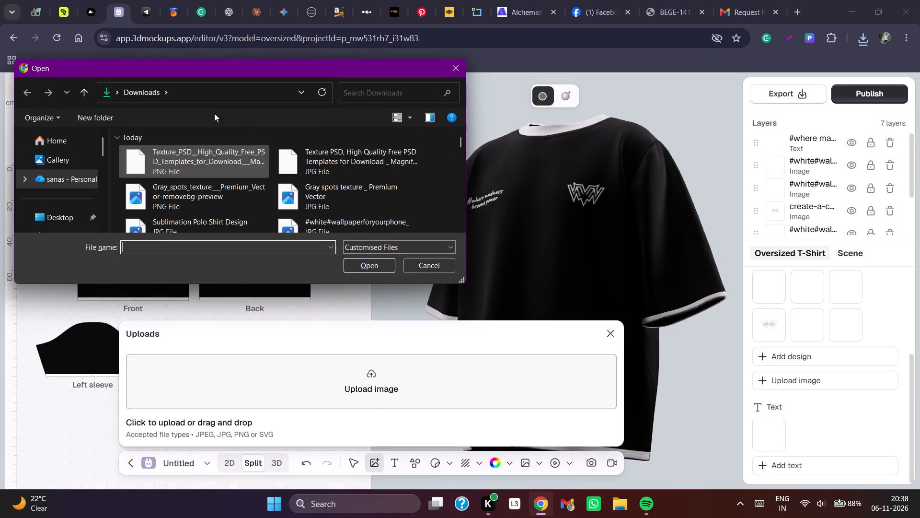
click(207, 154)
click(355, 270)
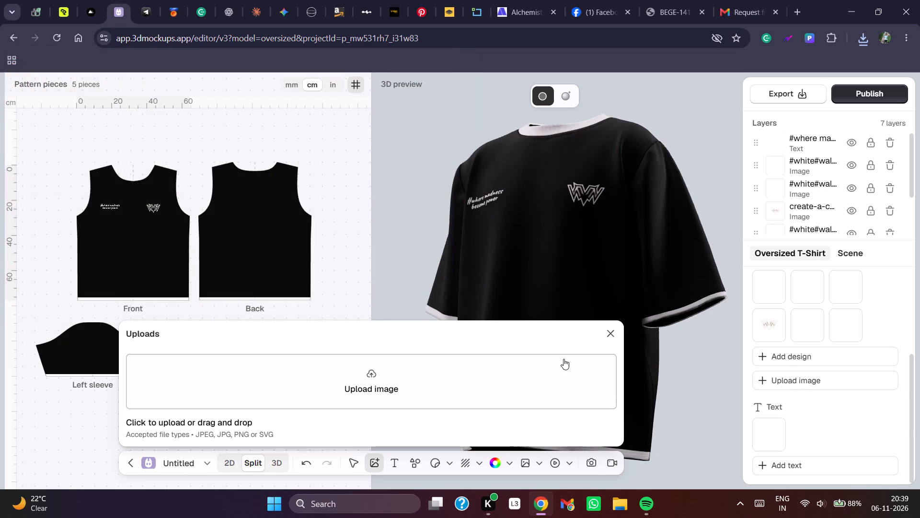
click(612, 339)
Enlarge the blue texture to about 62.9 x 93 cm and position it on the Front piece at about X 1.5 cm, Y 0 cm.
drag(535, 288, 561, 293)
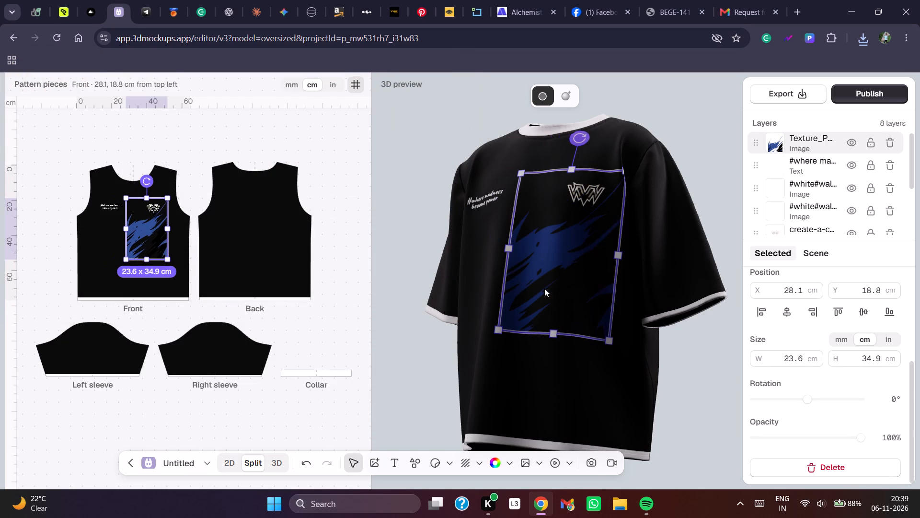
click(544, 288)
drag(158, 240, 118, 195)
drag(121, 215, 160, 244)
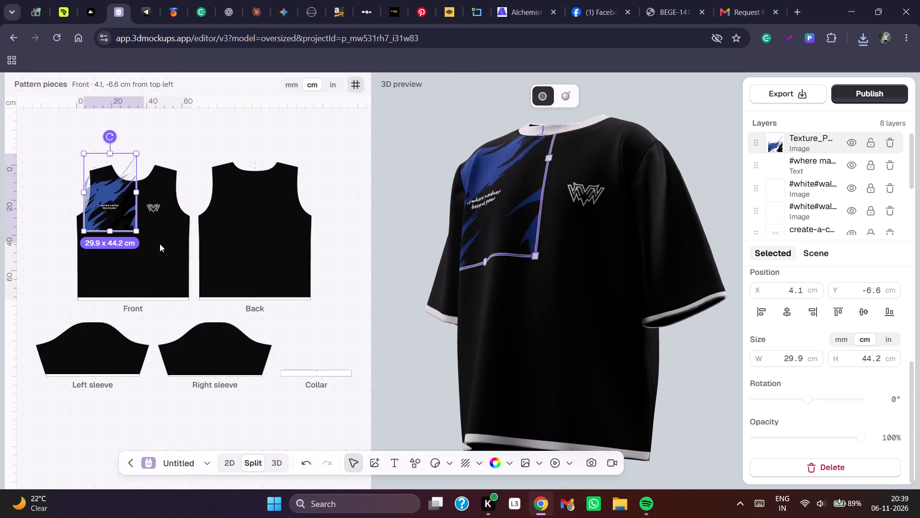
drag(160, 244, 190, 283)
drag(151, 269, 148, 279)
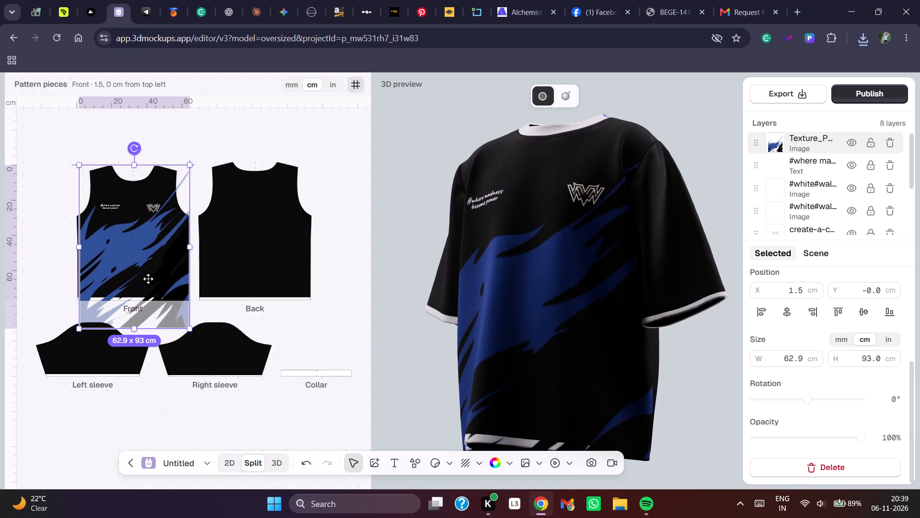
drag(148, 279, 147, 282)
click(328, 298)
Check the shirt from the front in 3D and shift the blue texture to about X 0.7 cm, Y 2.5 cm on the Front piece.
drag(426, 360, 470, 373)
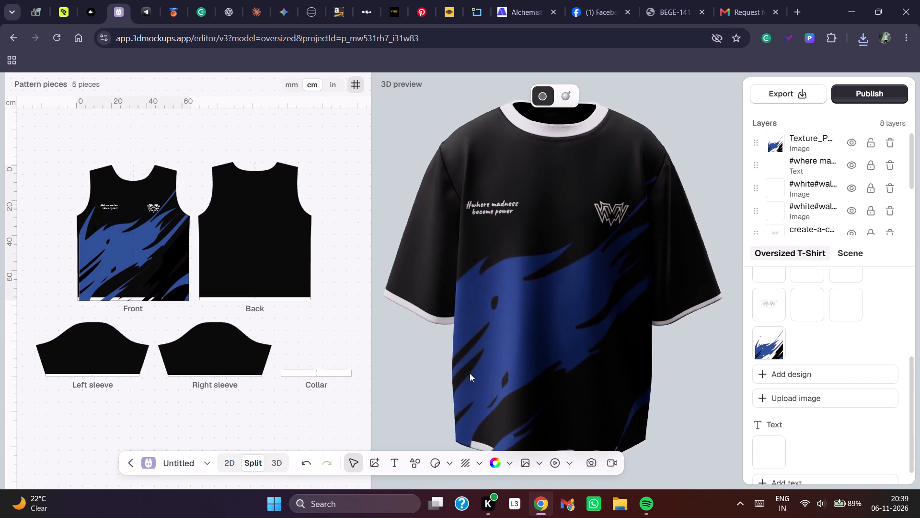
drag(470, 373, 467, 373)
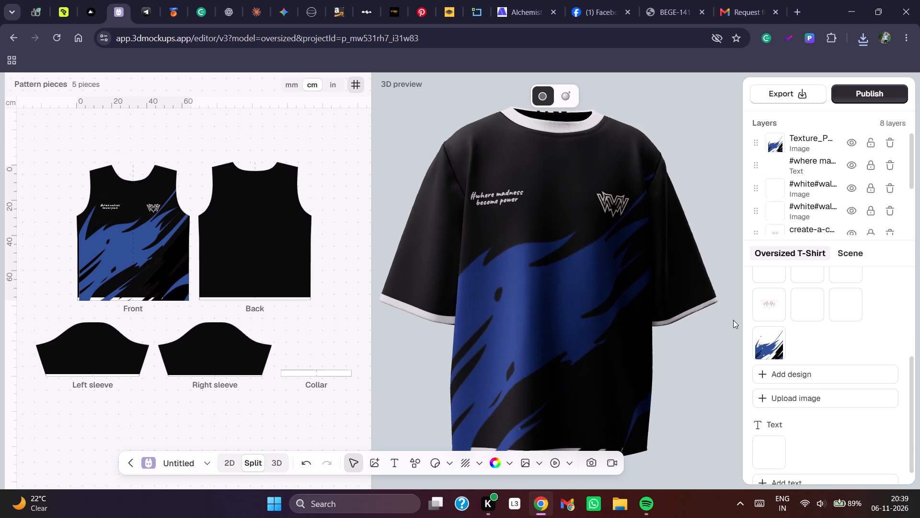
drag(149, 282, 147, 281)
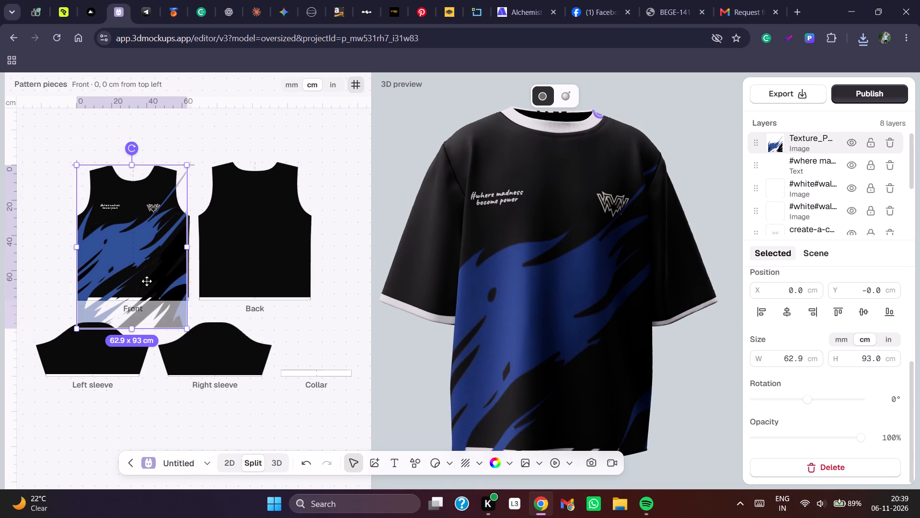
drag(147, 281, 148, 286)
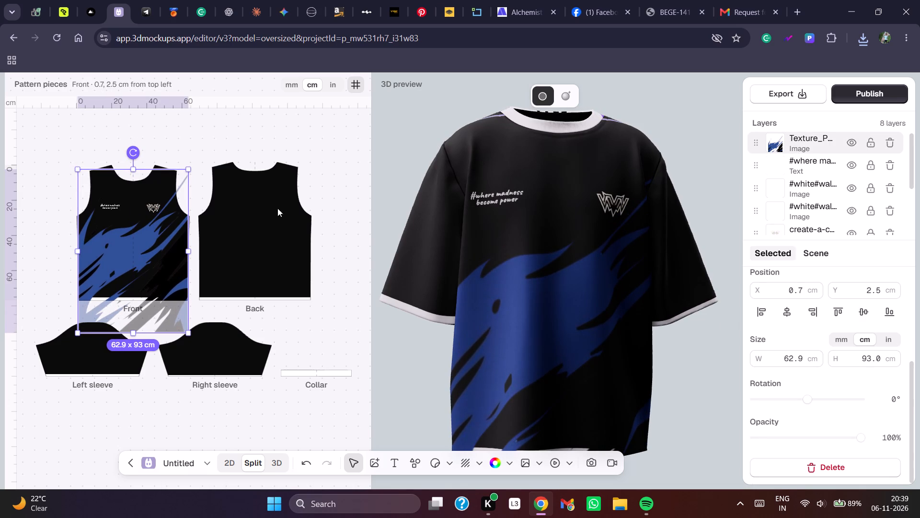
click(317, 177)
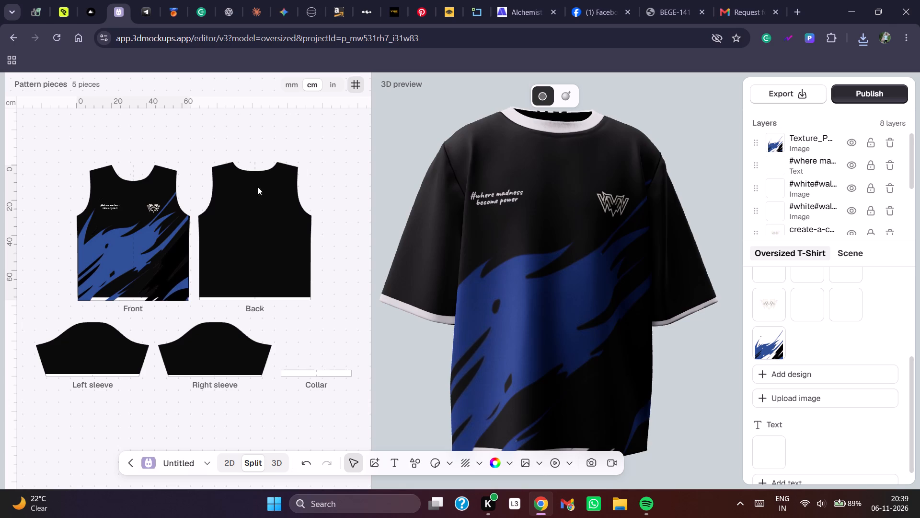
Delete the white trim image layer along the Front piece's bottom hem and check the shirt from front, side and back in 3D.
drag(703, 168, 393, 186)
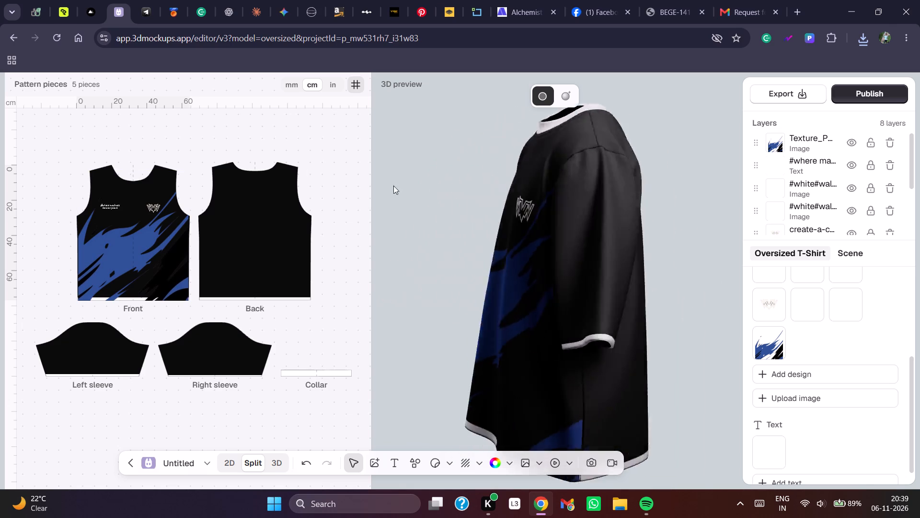
drag(393, 186, 701, 177)
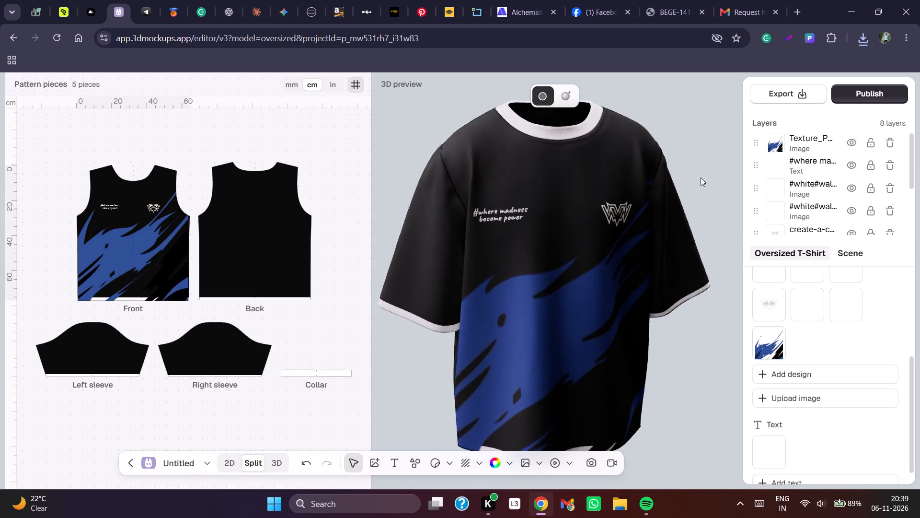
drag(701, 177, 678, 175)
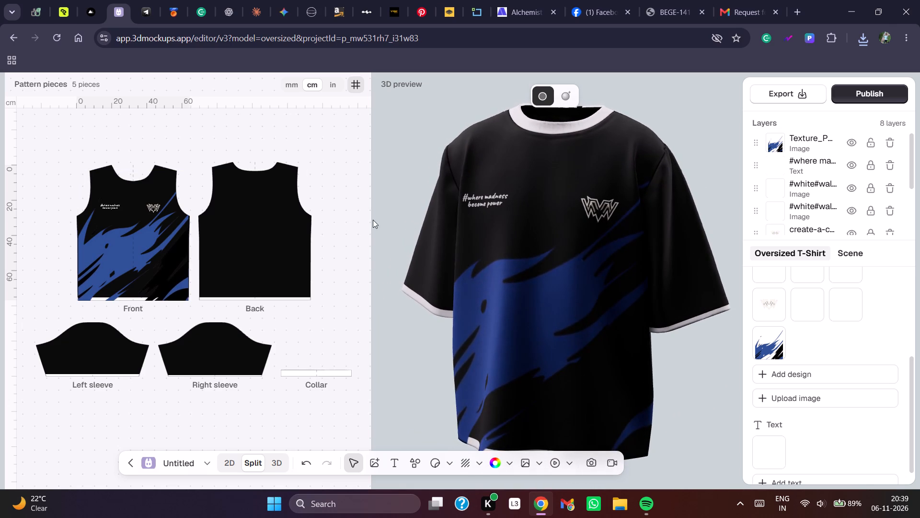
drag(373, 220, 380, 203)
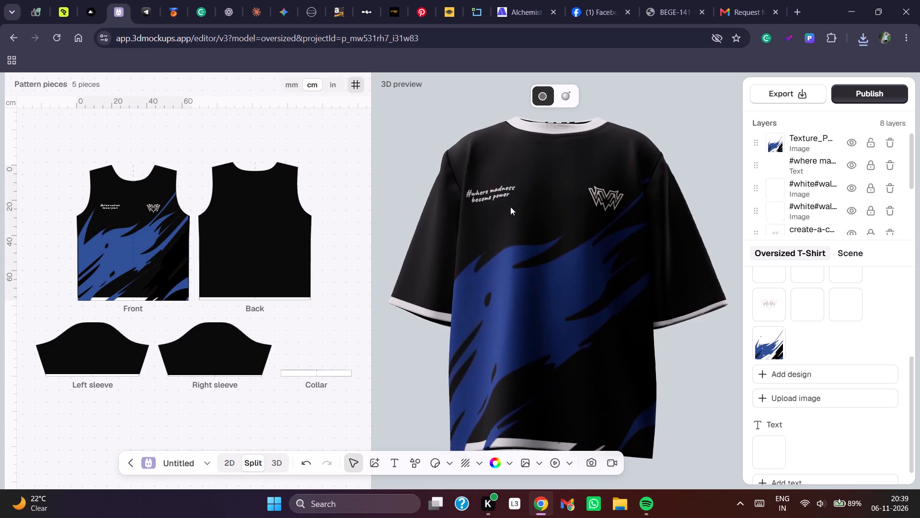
click(787, 170)
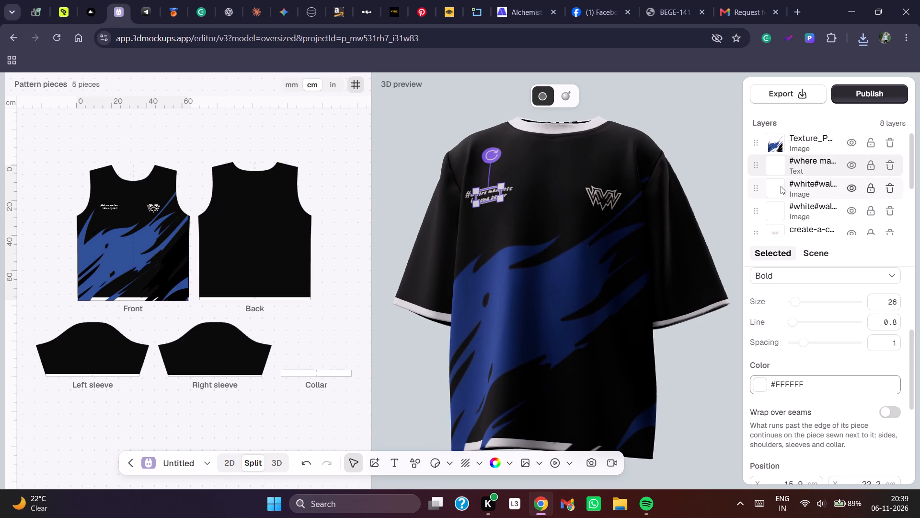
click(781, 186)
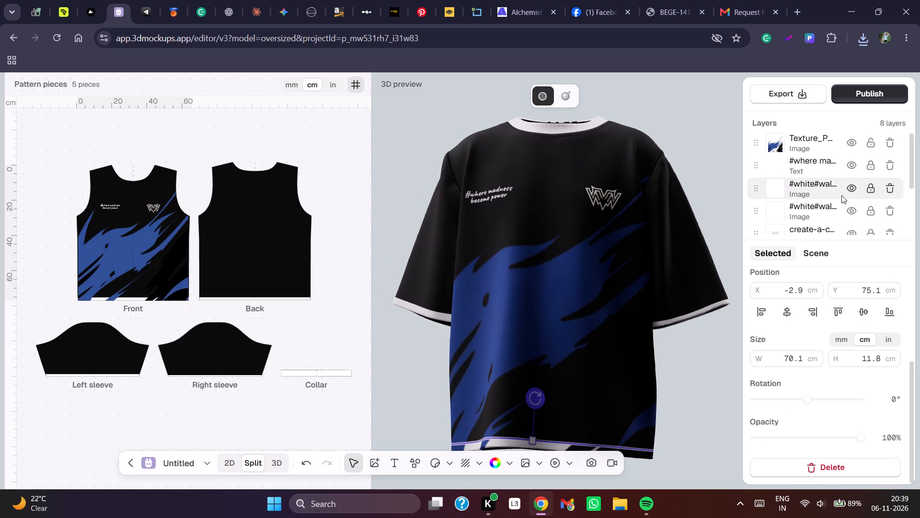
click(888, 187)
drag(702, 198, 648, 203)
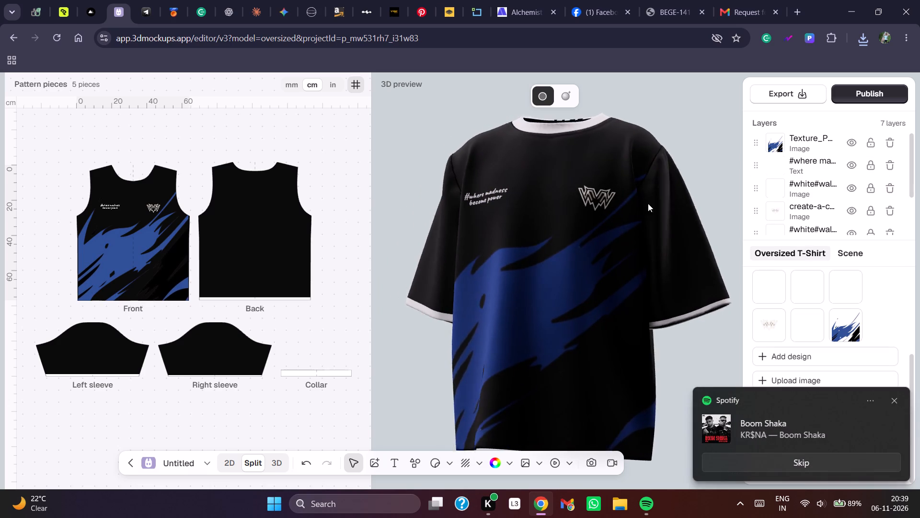
drag(648, 203, 632, 207)
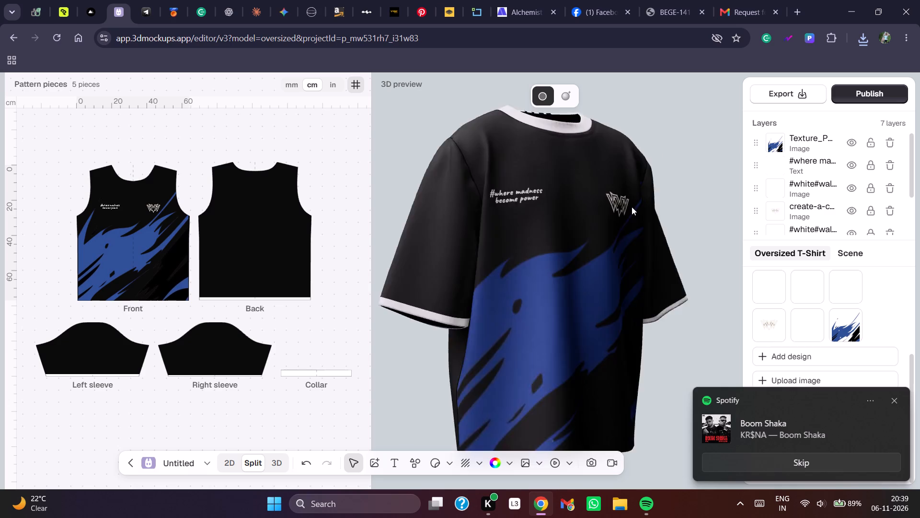
drag(632, 207, 643, 228)
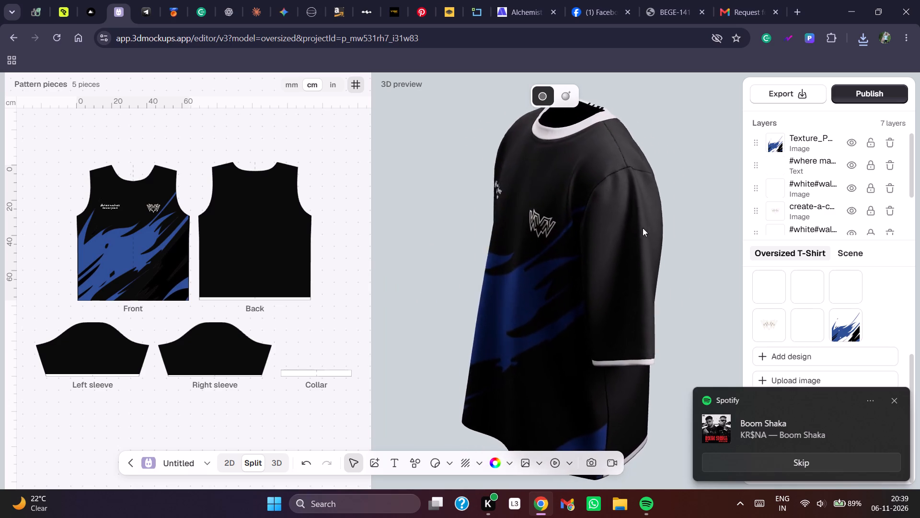
drag(643, 228, 911, 241)
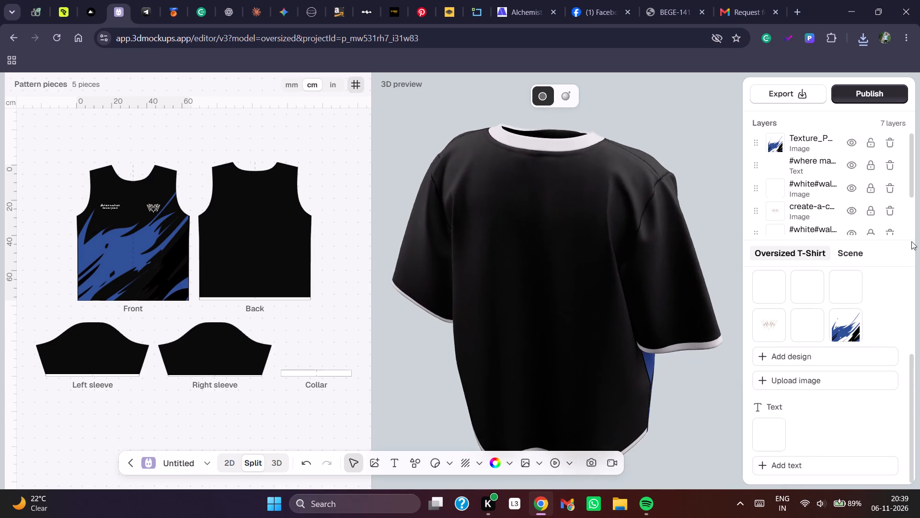
drag(911, 241, 694, 206)
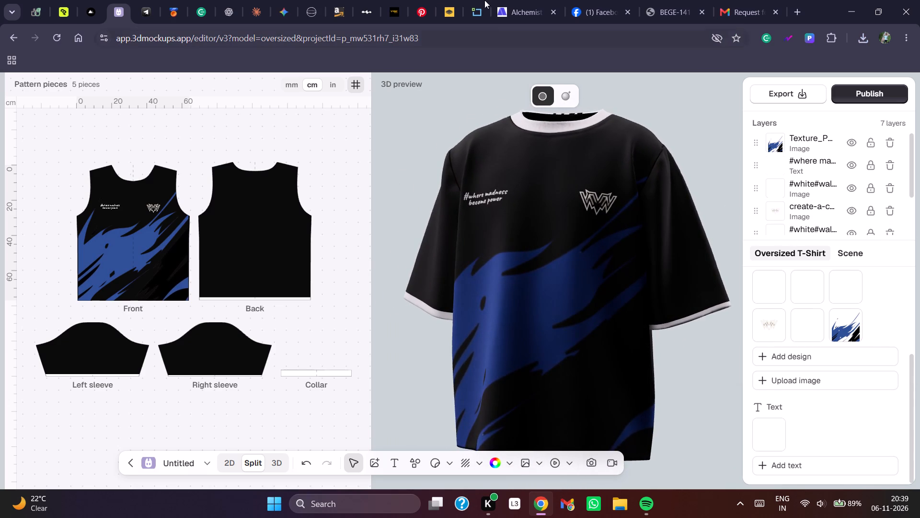
Switch to Pinterest and browse the blue jersey design search results for further pattern ideas.
click(421, 15)
scroll(542, 177, down, 3)
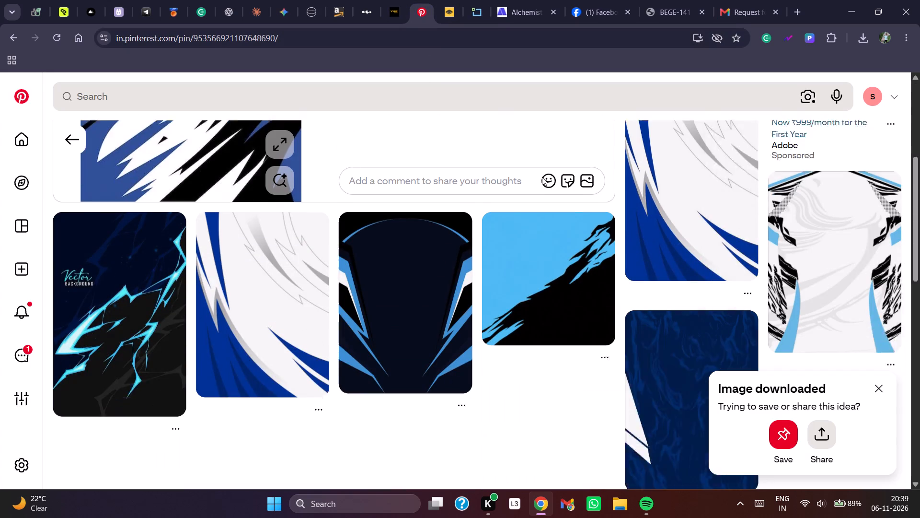
scroll(178, 212, down, 2)
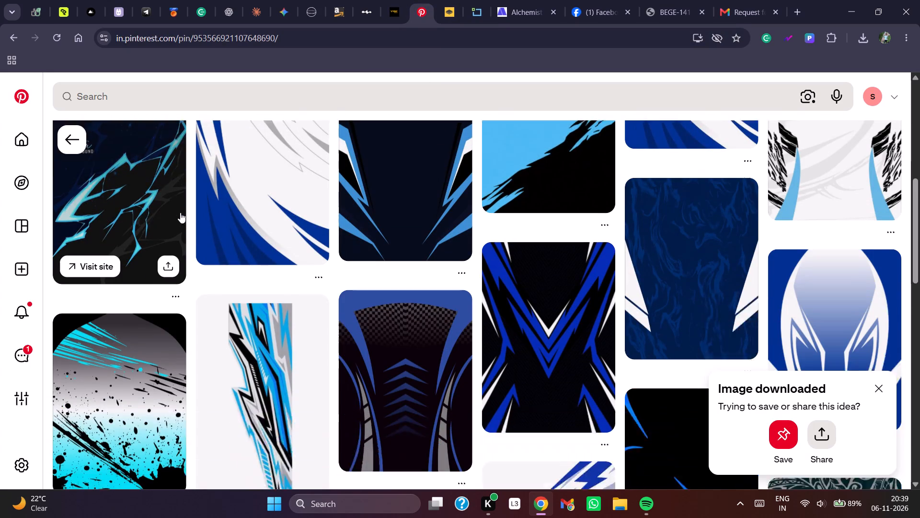
click(5, 29)
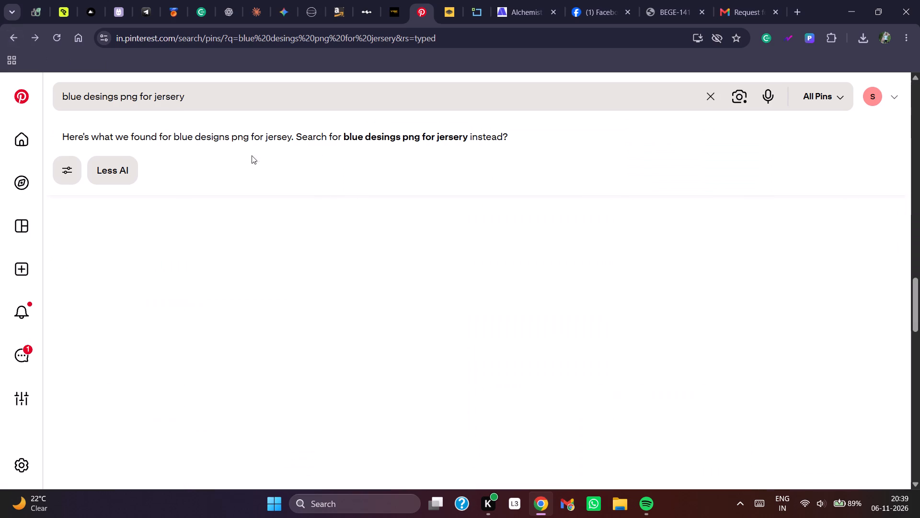
scroll(576, 323, down, 5)
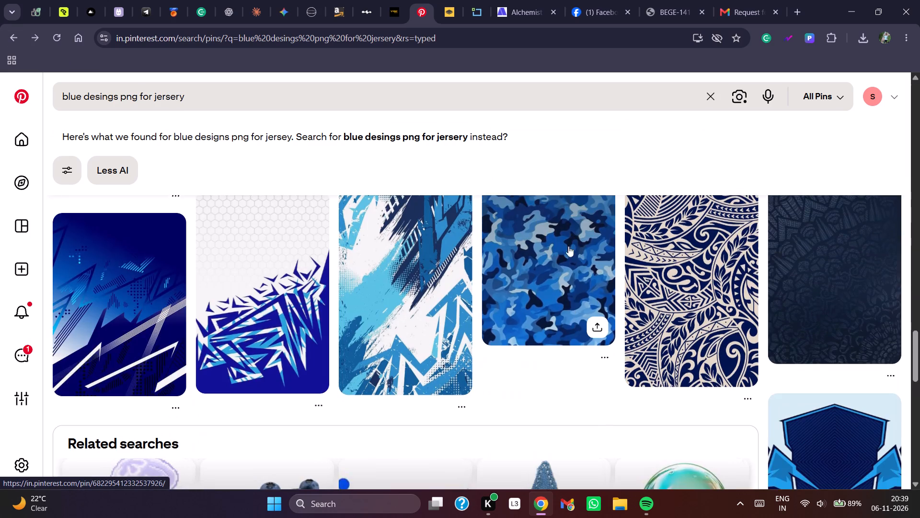
scroll(582, 255, down, 7)
scroll(625, 275, down, 1)
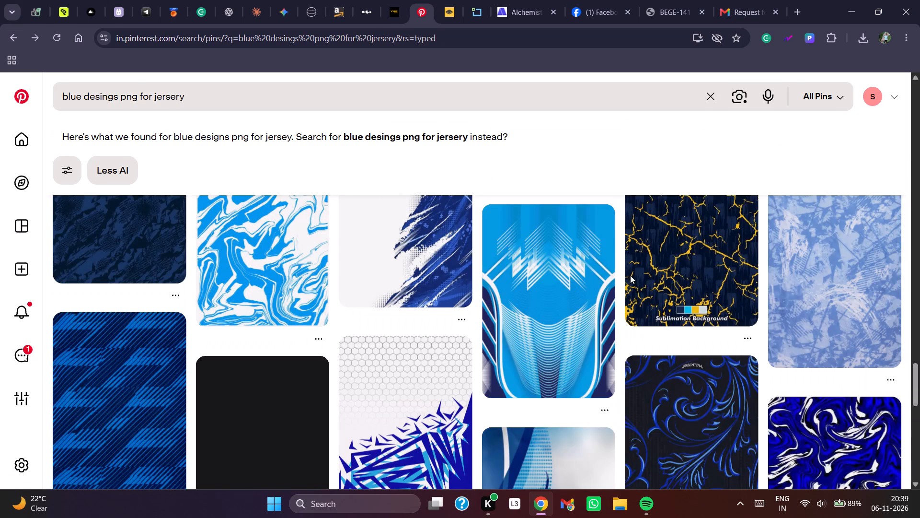
scroll(630, 275, down, 4)
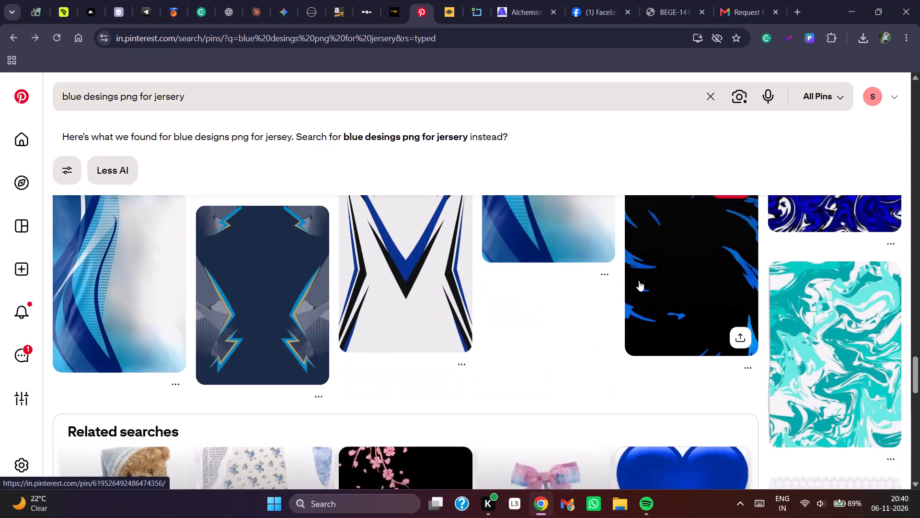
scroll(639, 281, down, 1)
scroll(639, 281, up, 2)
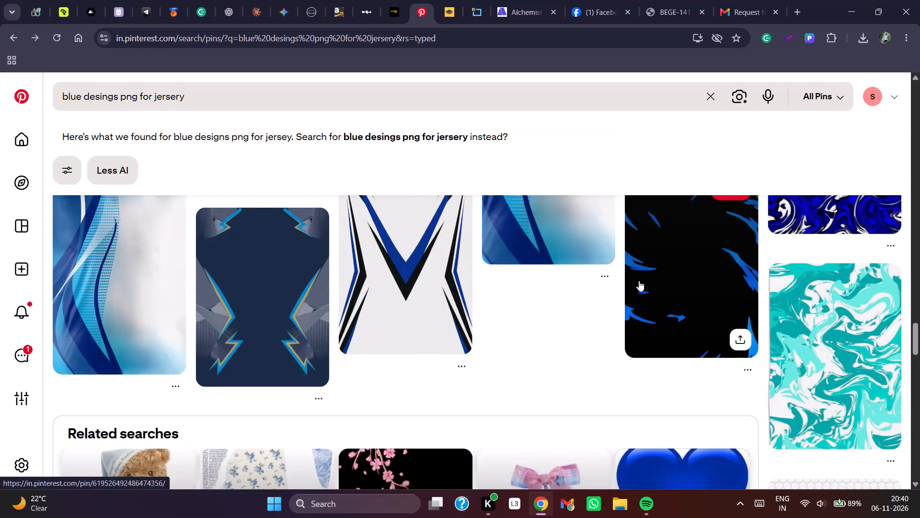
scroll(613, 294, down, 1)
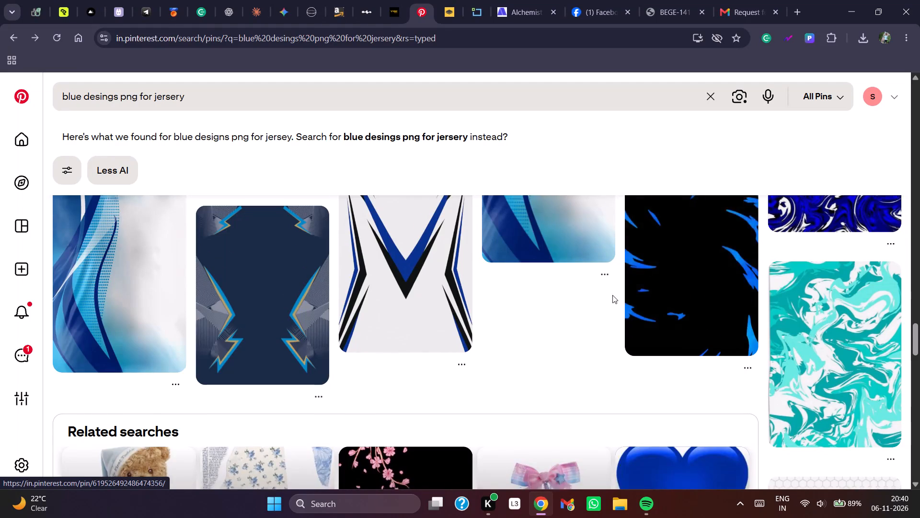
scroll(612, 295, down, 1)
scroll(683, 298, down, 3)
scroll(237, 363, down, 1)
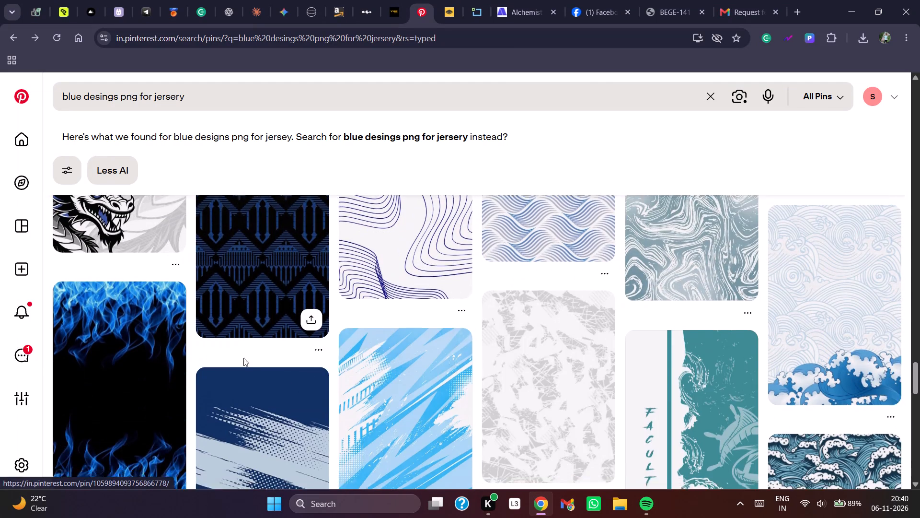
scroll(243, 358, down, 1)
scroll(413, 316, down, 2)
scroll(420, 325, up, 2)
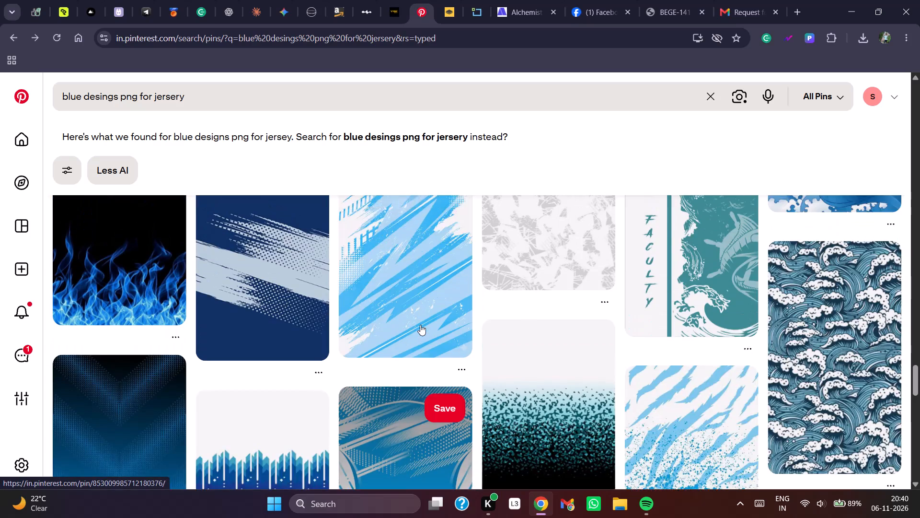
scroll(420, 325, up, 1)
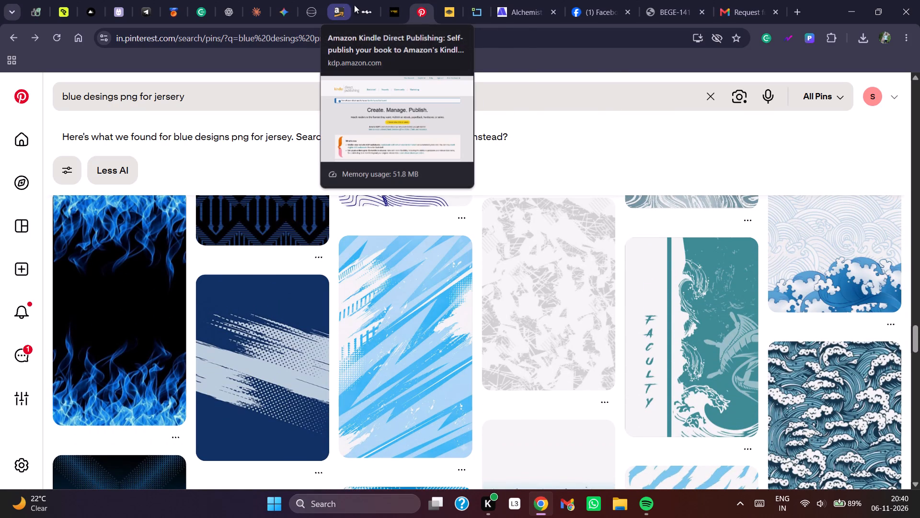
Return to the T-shirt mockup editor, turn the shirt to its back and upload the background-removed Gray_spots_texture PNG as a new image layer.
click(117, 6)
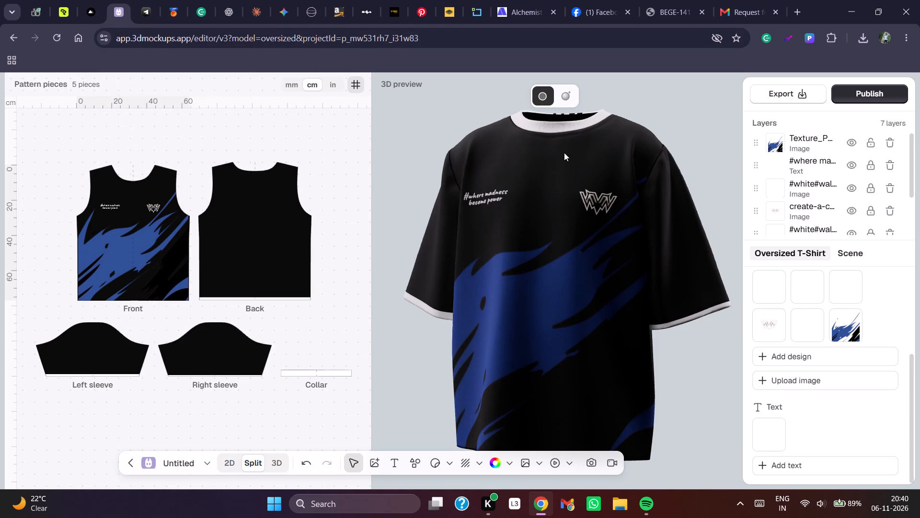
drag(491, 127, 784, 162)
drag(612, 201, 546, 190)
click(375, 460)
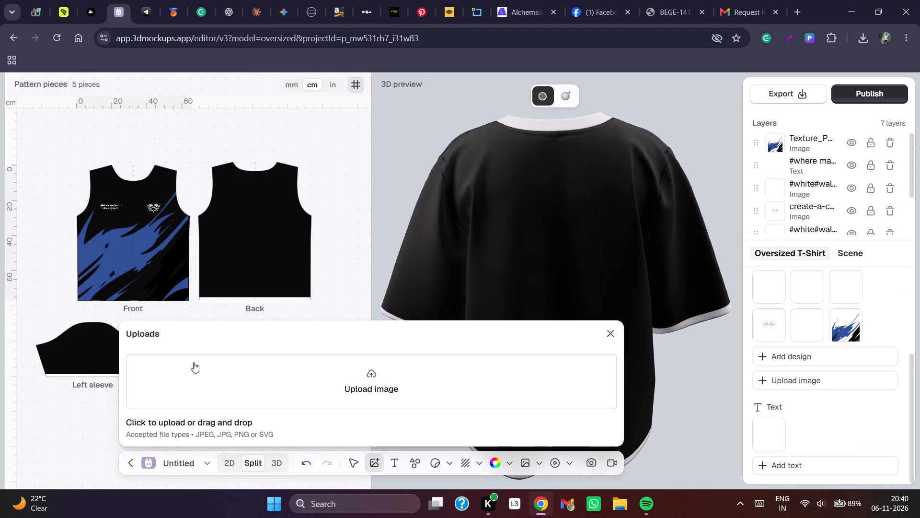
click(318, 390)
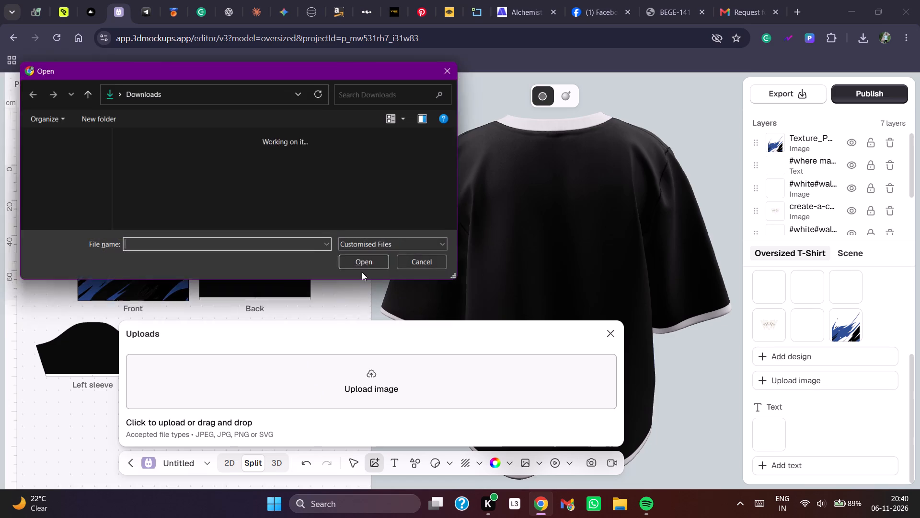
click(202, 185)
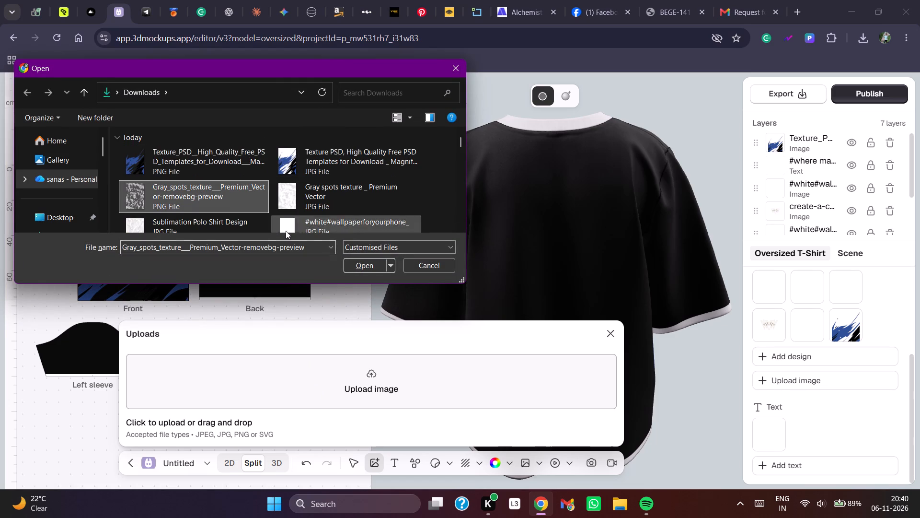
click(352, 266)
click(613, 335)
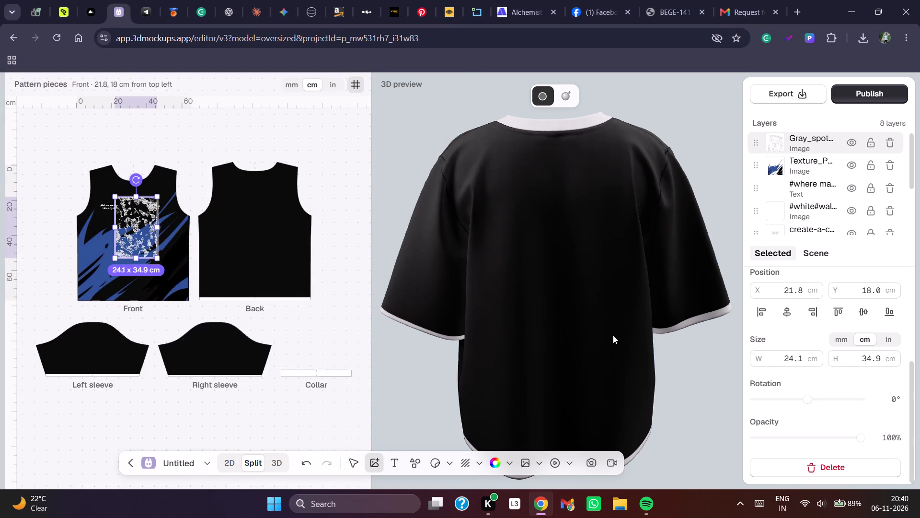
Move the gray spots texture onto the Back piece, enlarge it to about 63.8 x 92.4 cm and position it at X 0, Y -7 cm.
drag(130, 233, 247, 235)
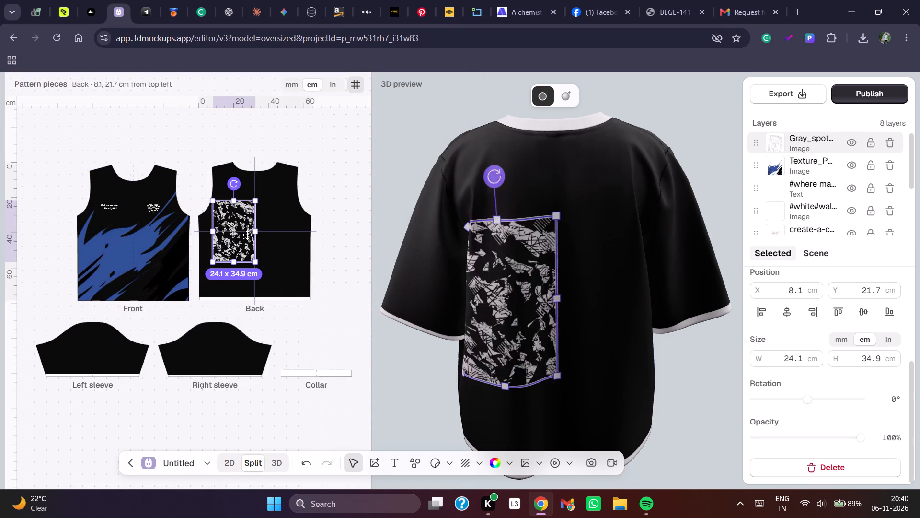
drag(247, 235, 233, 200)
drag(262, 223, 291, 268)
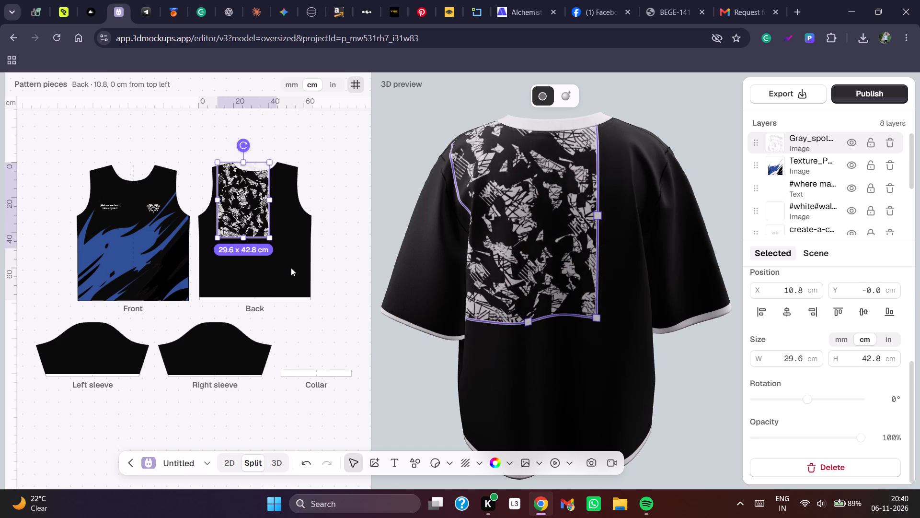
drag(291, 268, 306, 292)
drag(261, 257, 255, 257)
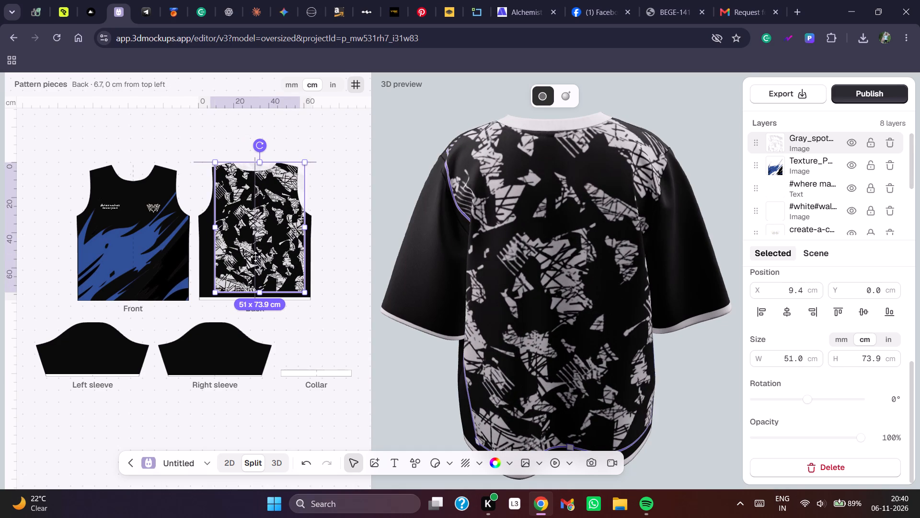
drag(255, 257, 245, 260)
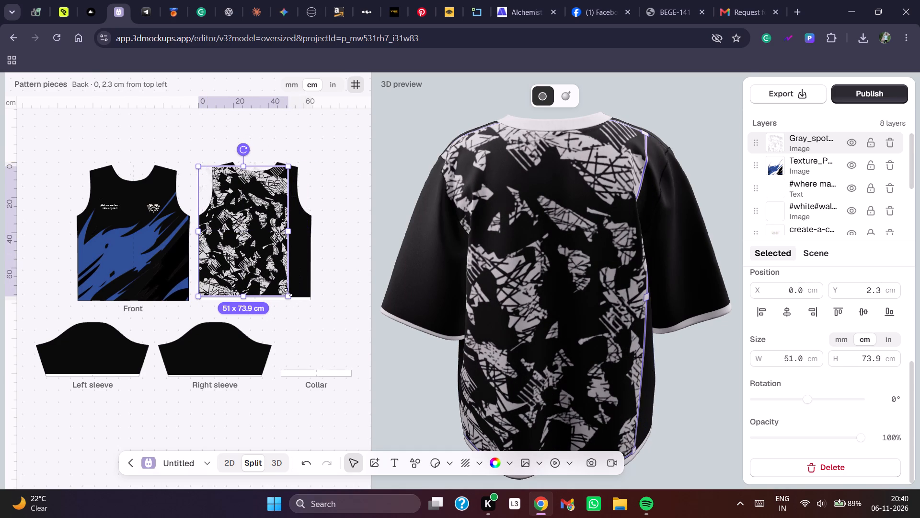
drag(288, 292, 305, 317)
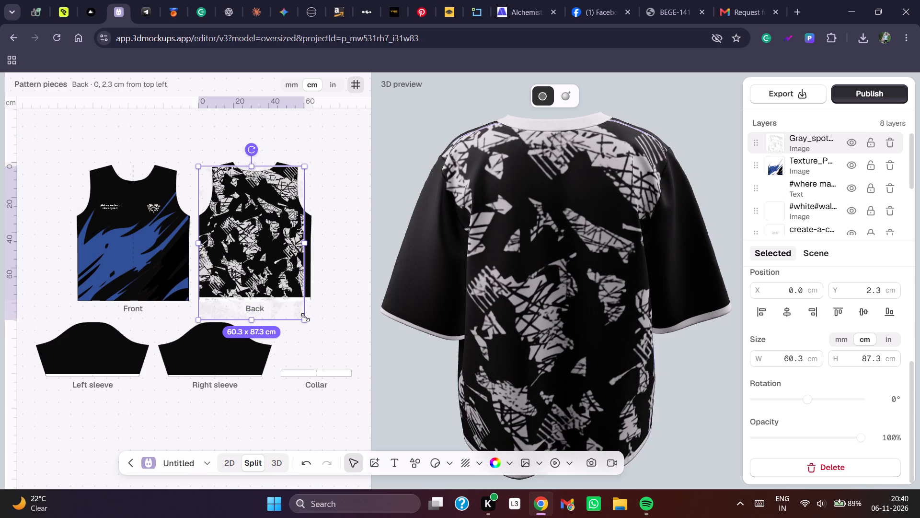
drag(305, 317, 311, 320)
drag(280, 297, 280, 283)
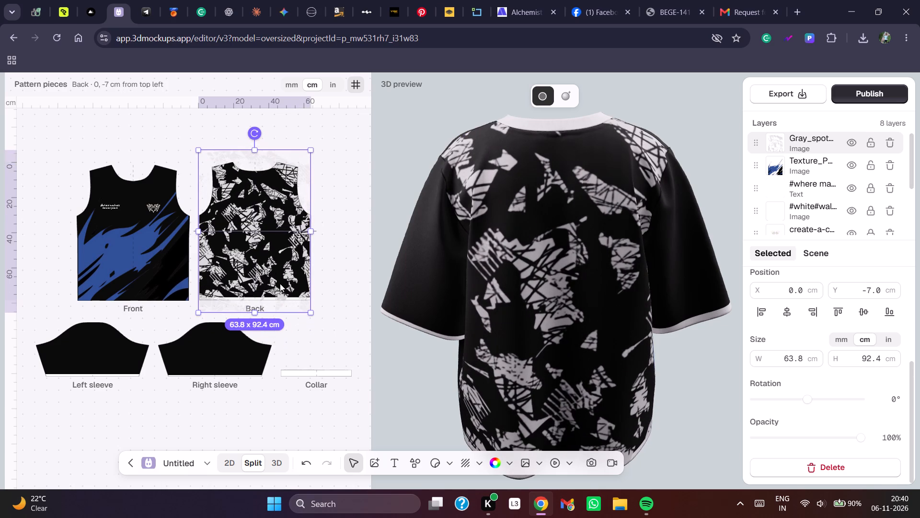
click(336, 265)
click(541, 269)
Set the gray spots texture's opacity to 30%.
scroll(854, 287, down, 4)
click(787, 439)
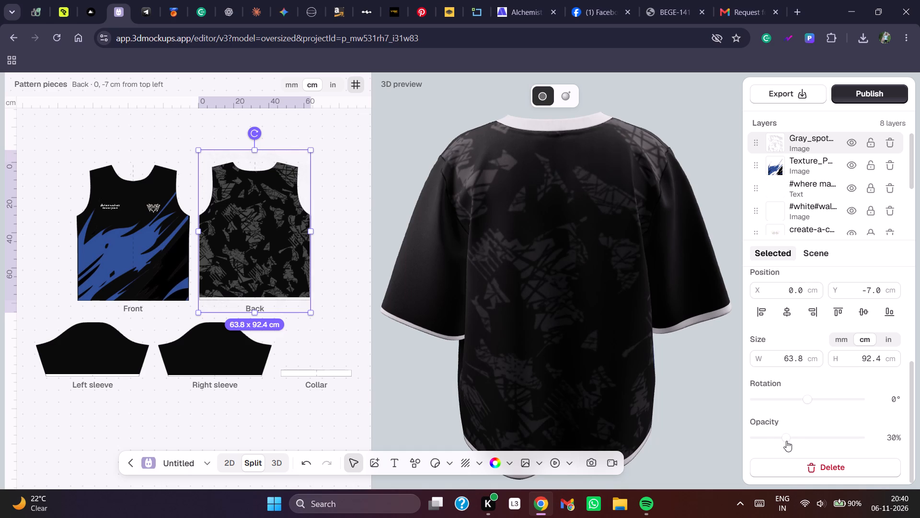
Delete the white strip image layer that forms the trim along the Back piece's bottom hem.
click(667, 381)
drag(689, 373, 707, 342)
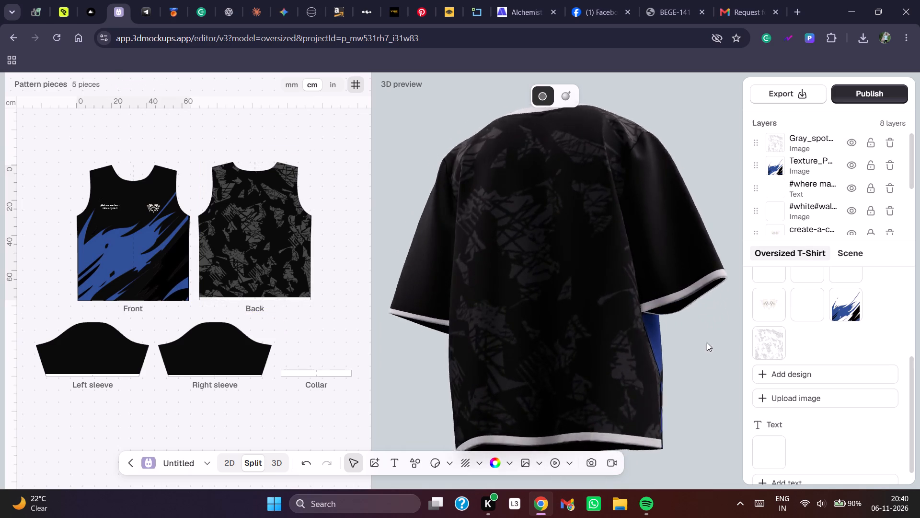
drag(707, 342, 595, 360)
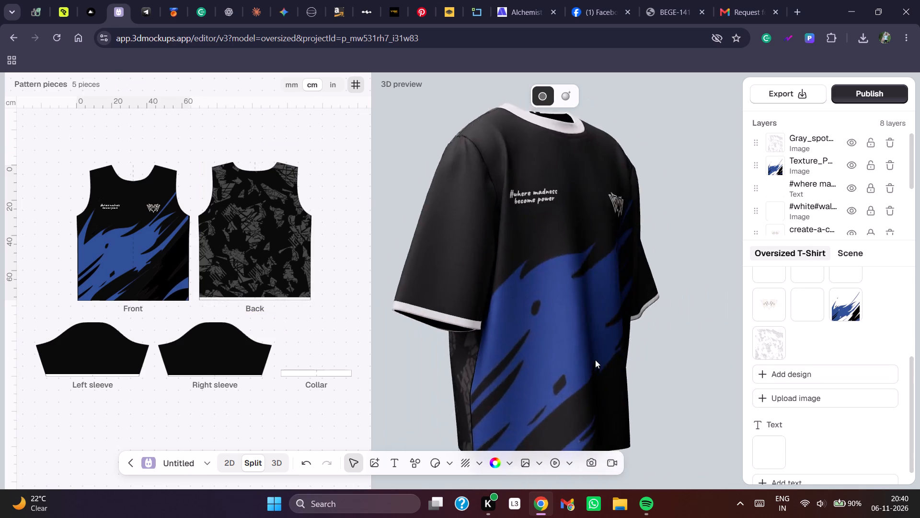
drag(595, 360, 670, 338)
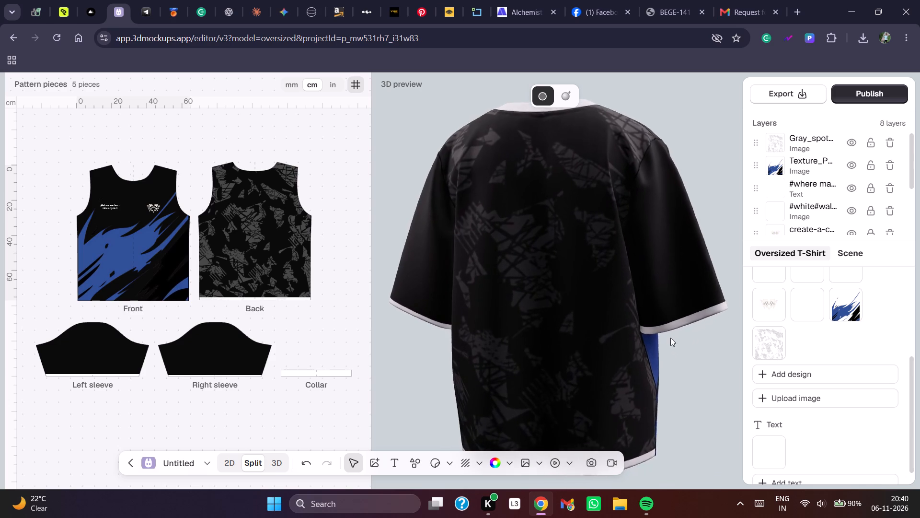
drag(670, 338, 681, 330)
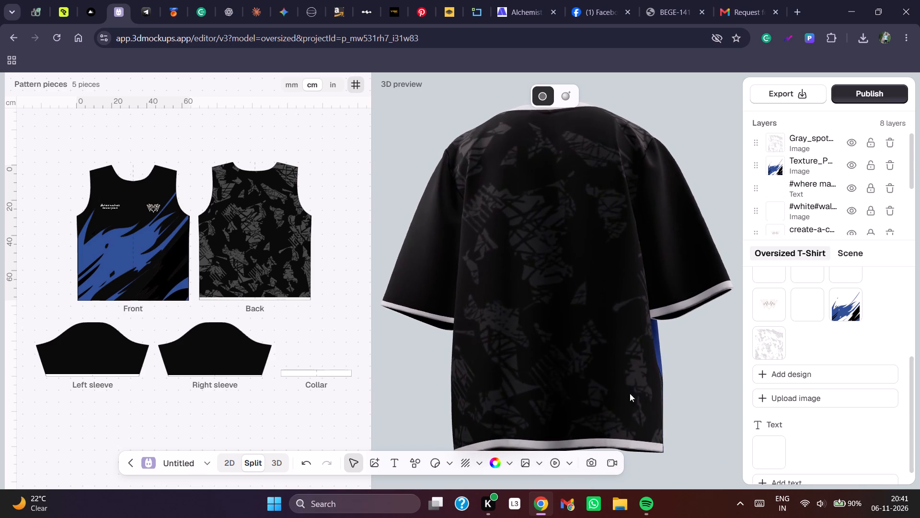
click(785, 193)
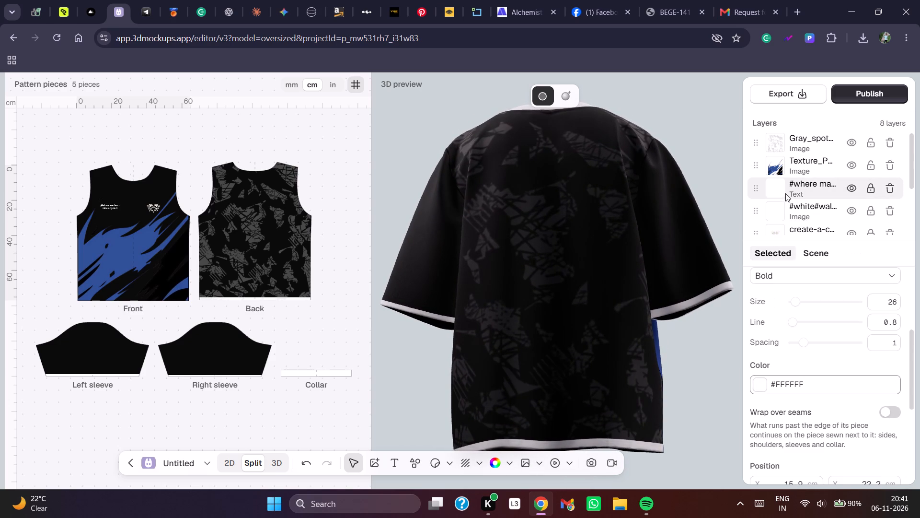
click(805, 193)
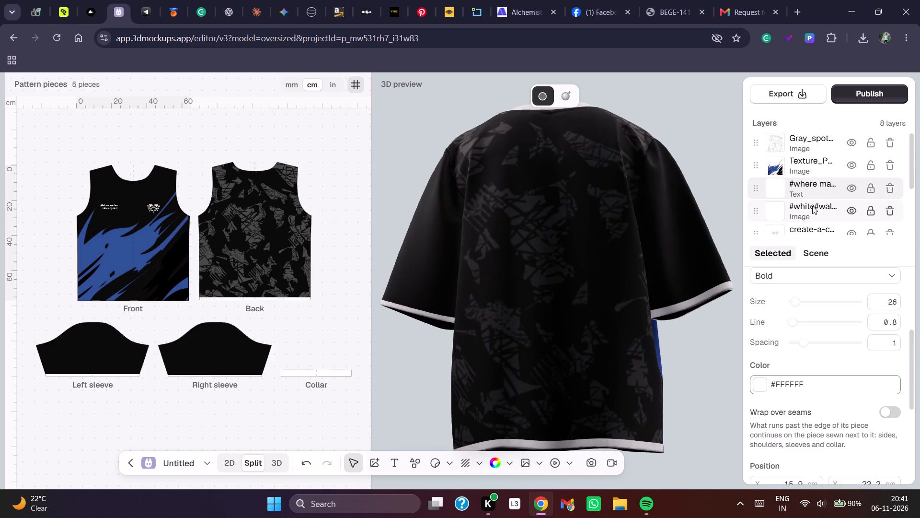
click(812, 207)
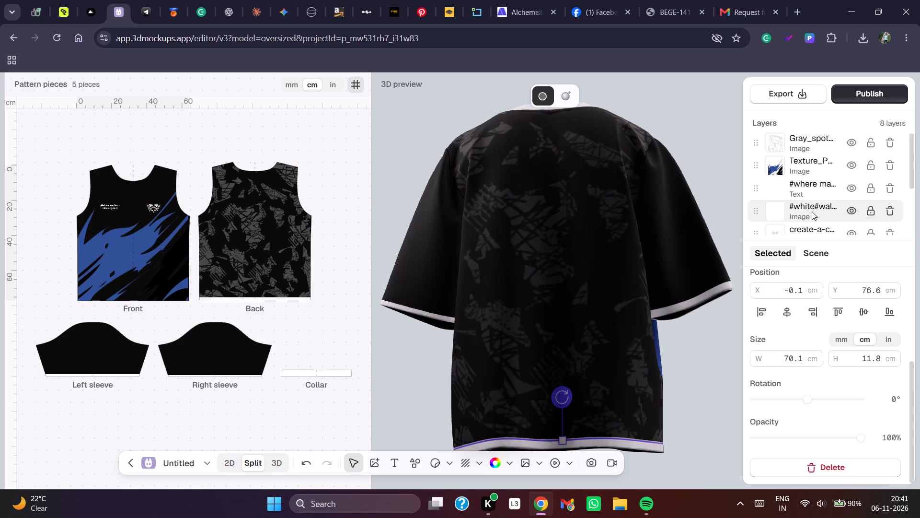
click(893, 215)
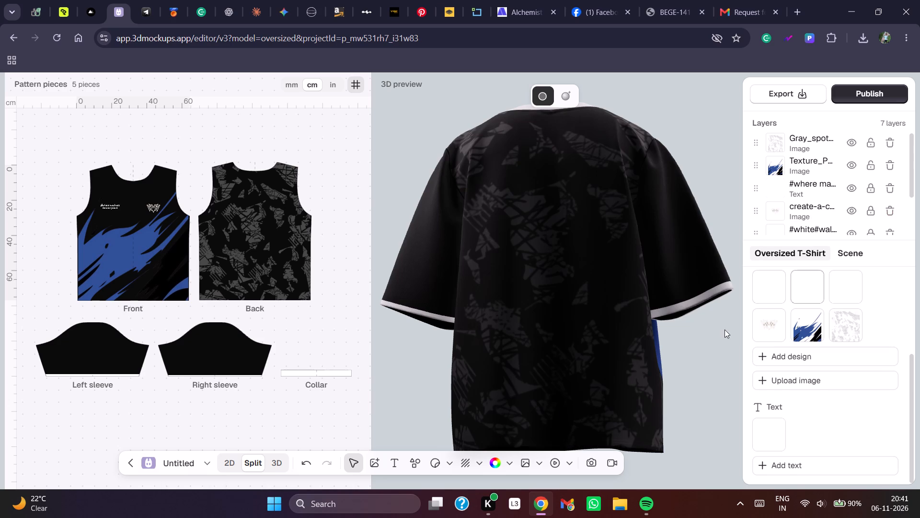
Lower the opacity of the gray spots texture on the Back piece to 25%.
drag(702, 341, 510, 354)
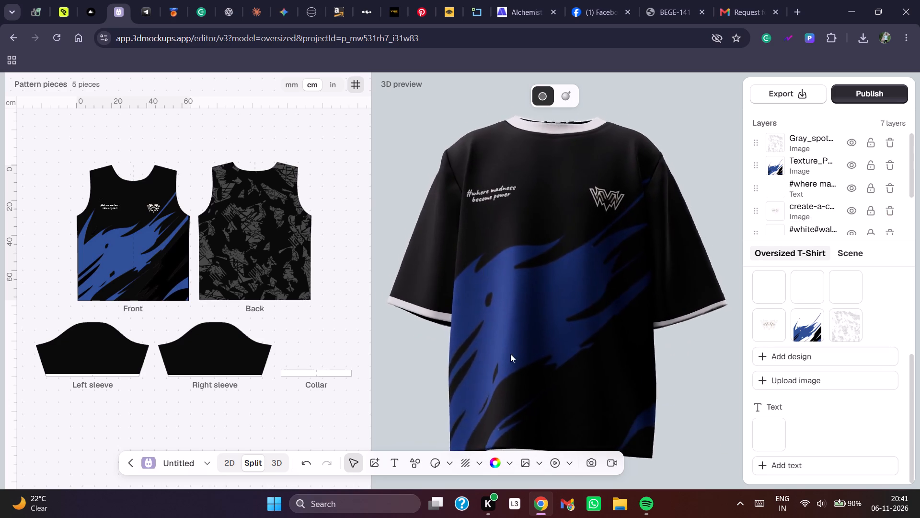
drag(510, 354, 507, 361)
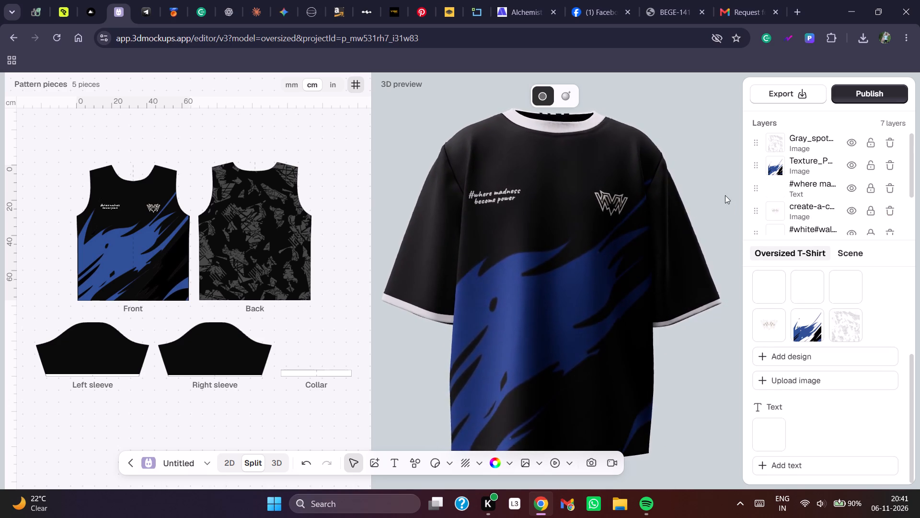
drag(725, 194, 504, 208)
click(555, 227)
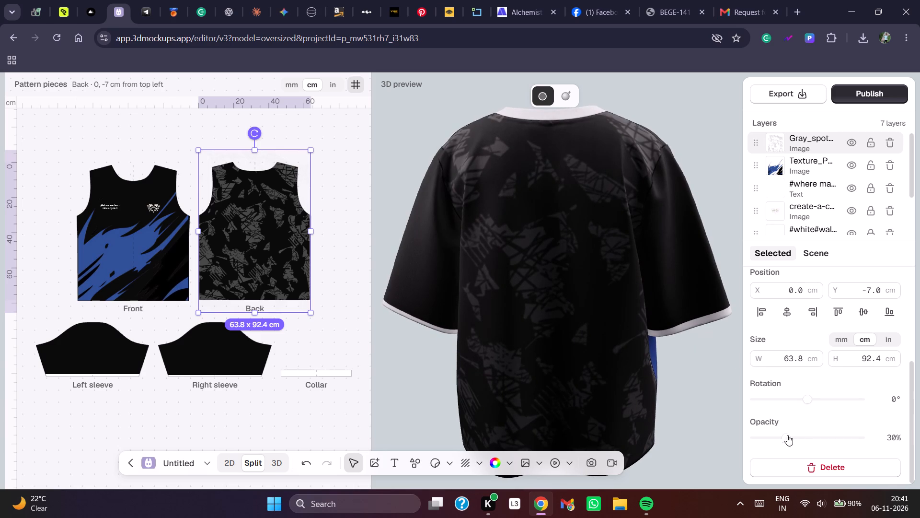
drag(781, 438, 782, 439)
drag(782, 439, 779, 441)
drag(779, 441, 775, 441)
drag(775, 441, 775, 441)
click(679, 425)
drag(685, 422, 684, 414)
click(577, 360)
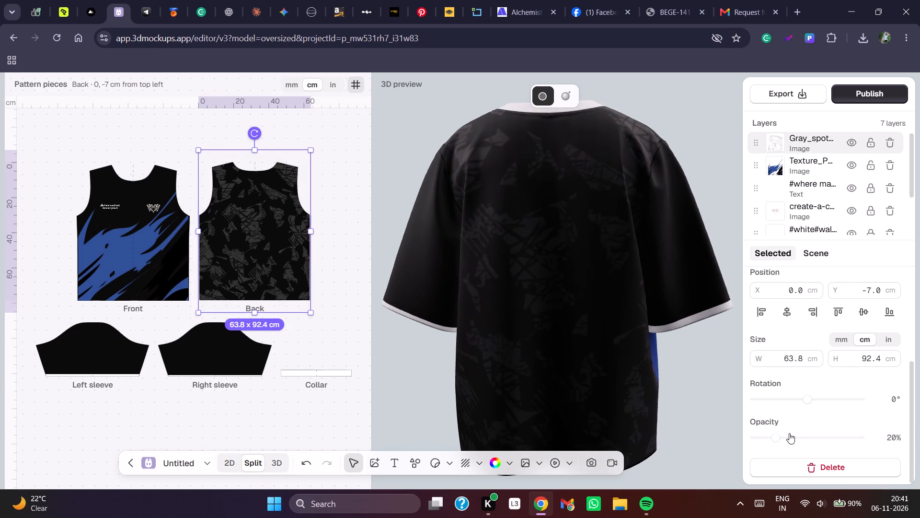
drag(770, 441, 774, 441)
drag(774, 441, 781, 441)
click(719, 437)
Turn the shirt to its front and lock the Gray_spots_texture layer.
drag(695, 430, 489, 394)
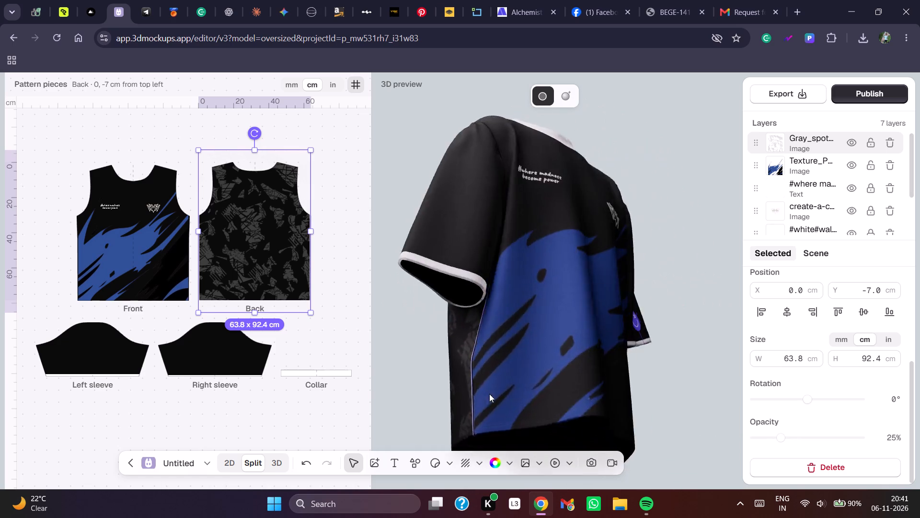
drag(489, 394, 478, 427)
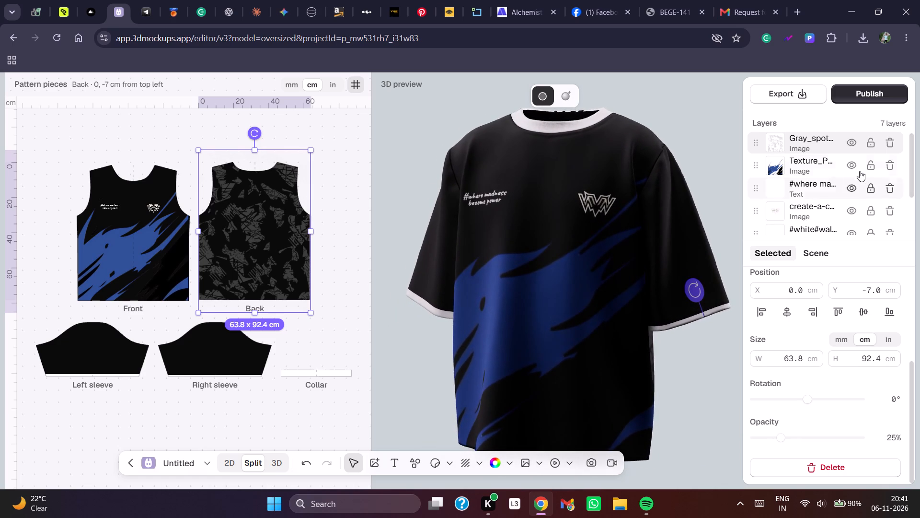
click(867, 139)
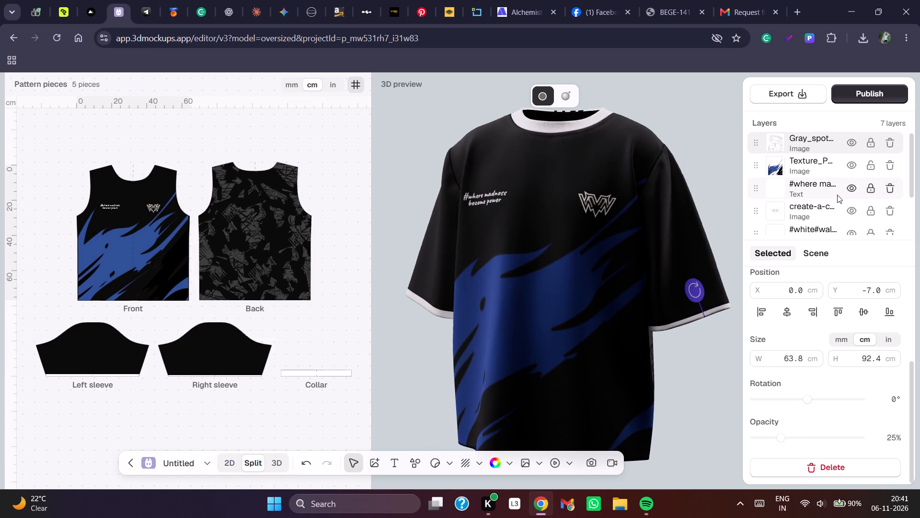
Resize the blue brush-stroke texture on the Front piece to about 63.5 x 76.4 cm, reducing mainly its height.
click(820, 165)
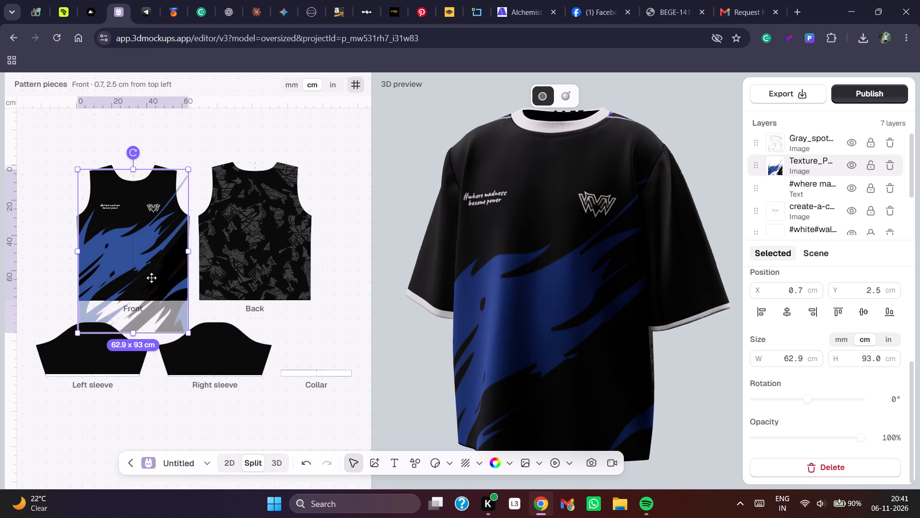
click(140, 271)
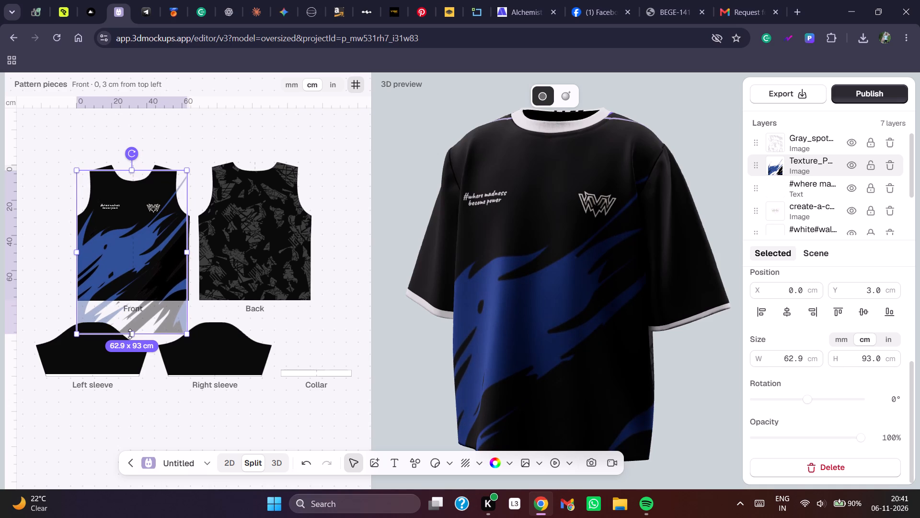
drag(131, 334, 139, 302)
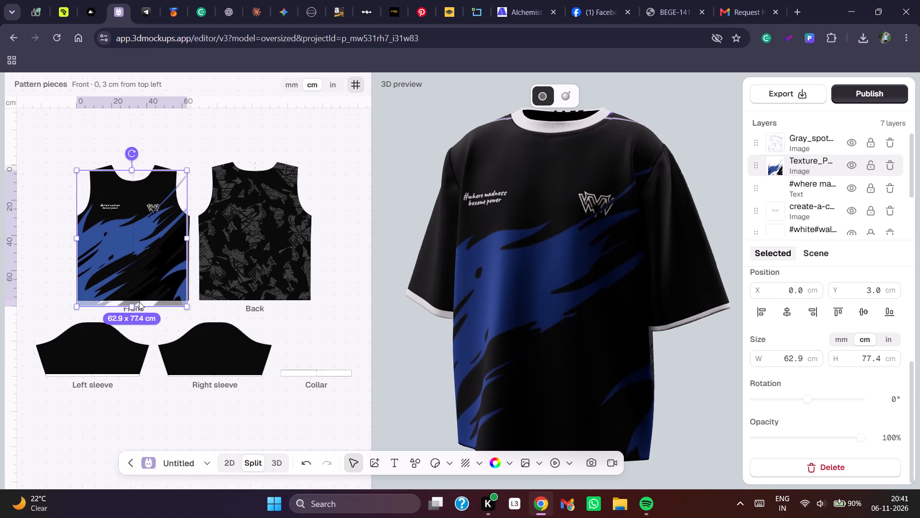
drag(139, 302, 139, 299)
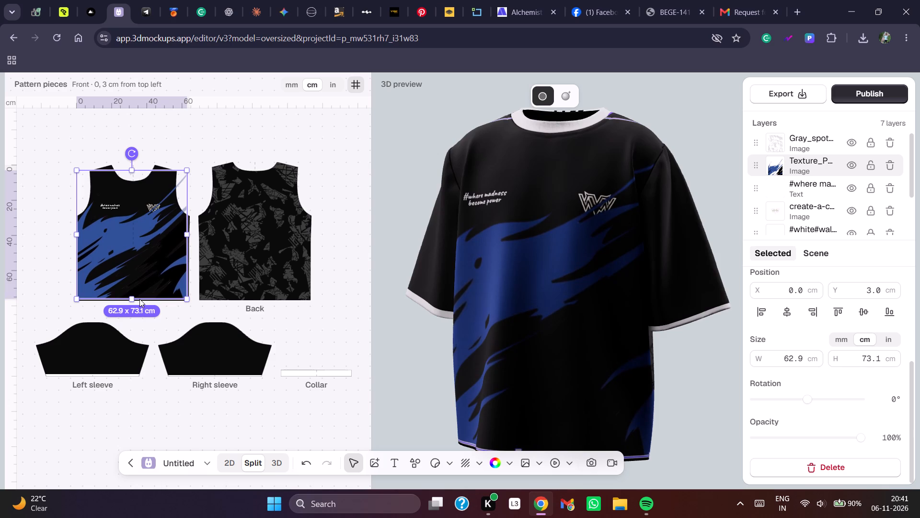
drag(139, 299, 139, 303)
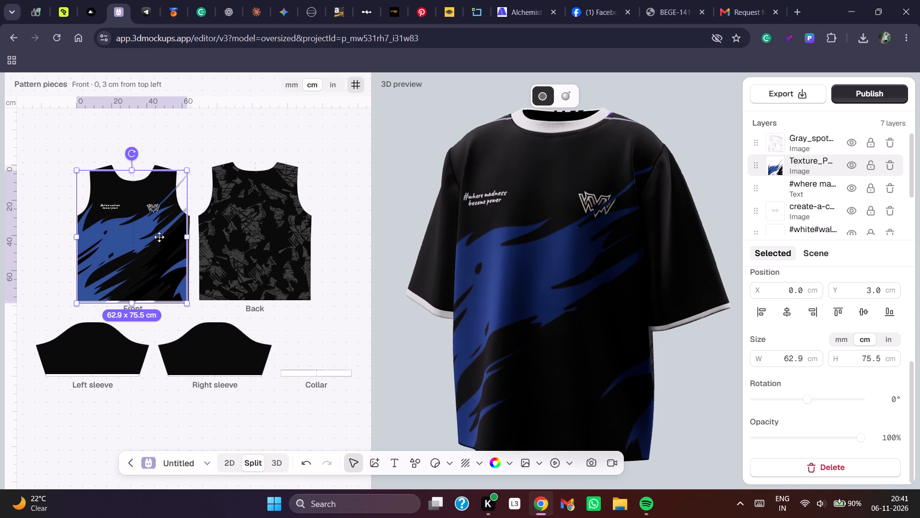
drag(159, 237, 158, 242)
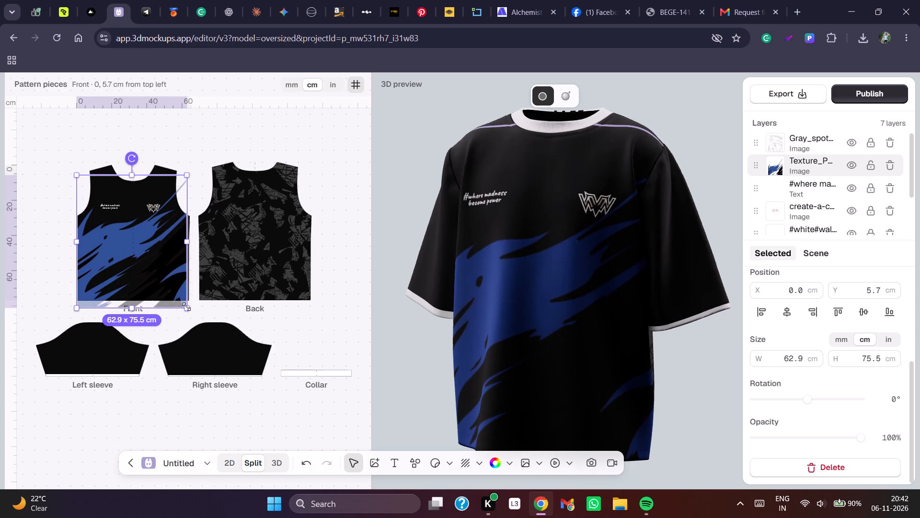
click(186, 306)
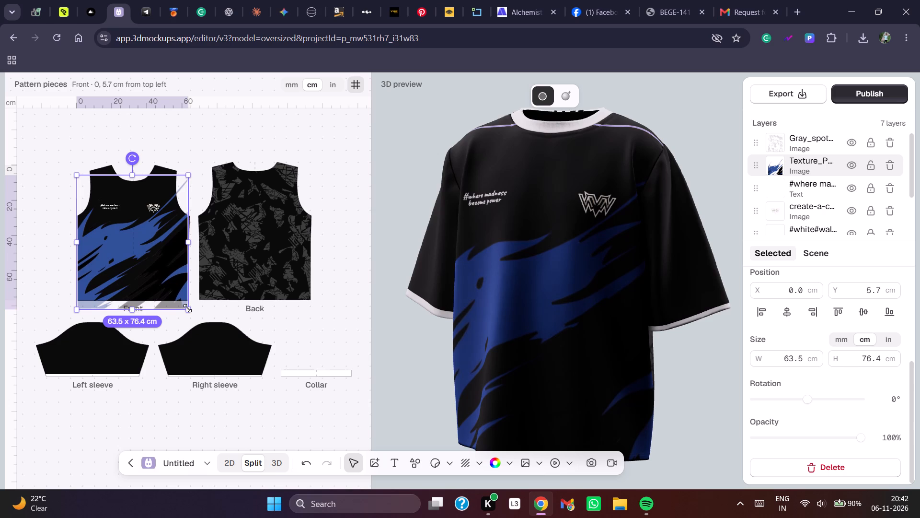
click(241, 279)
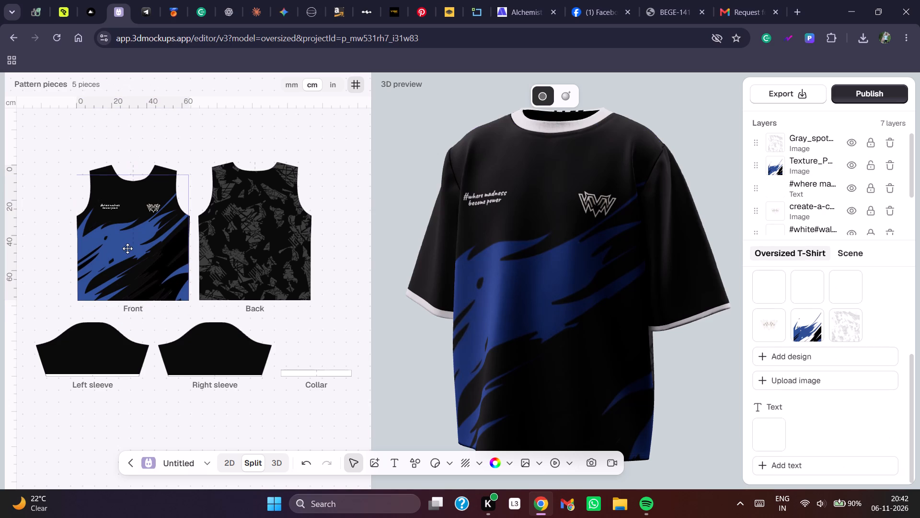
Move the blue brush-stroke texture on the Front piece to about X 0.8, Y 13.2 cm, below the chest logo and slogan.
drag(168, 276, 170, 265)
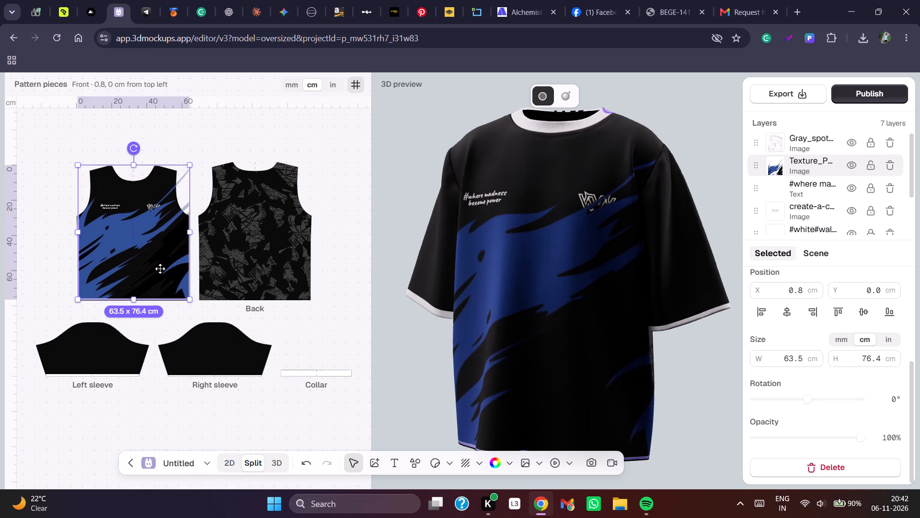
key(Down)
key(Down)
key(Down)
key(Down)
key(Down)
key(Down)
key(Down)
key(Down)
key(Down)
key(Down)
key(Down)
key(Down)
key(Down)
key(Down)
key(Down)
key(Down)
key(Down)
key(Down)
key(Down)
key(Down)
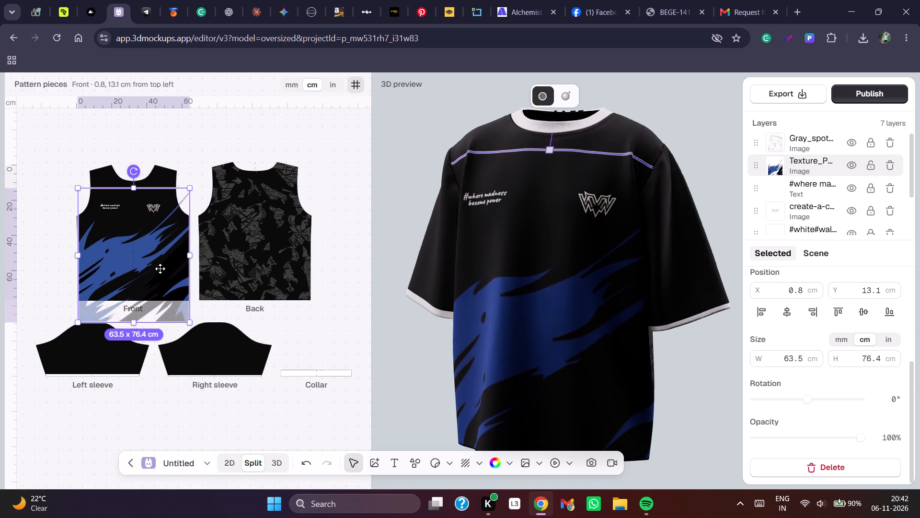
click(309, 141)
Nudge the blue brush-stroke texture on the Front piece slightly left to X 0.6 cm and deselect it.
drag(393, 216, 355, 224)
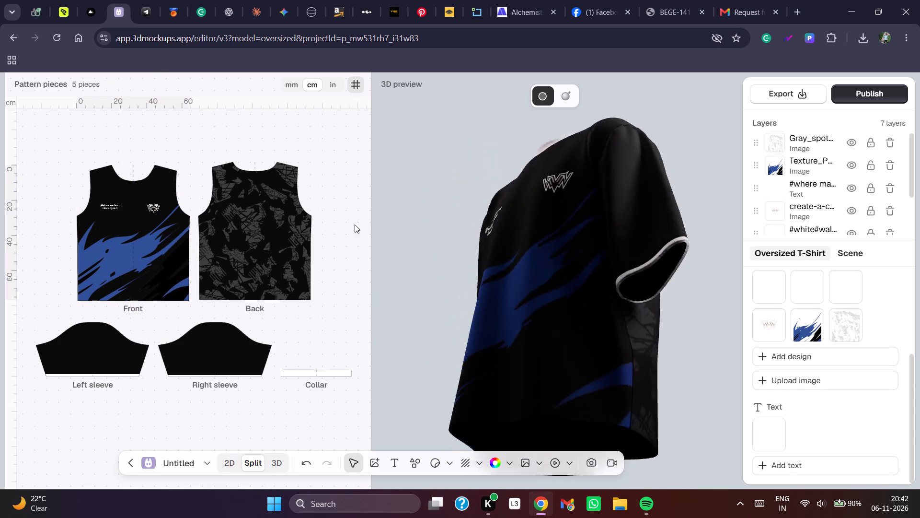
drag(355, 224, 327, 199)
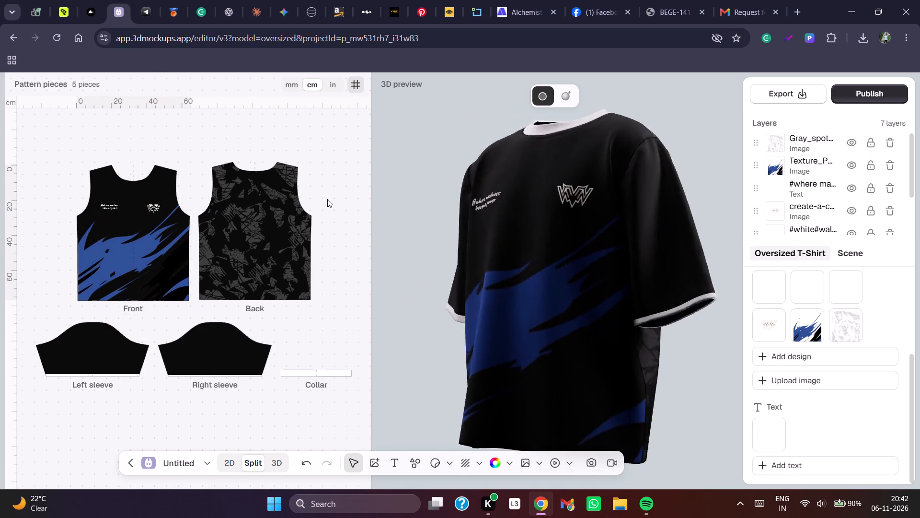
drag(327, 199, 425, 247)
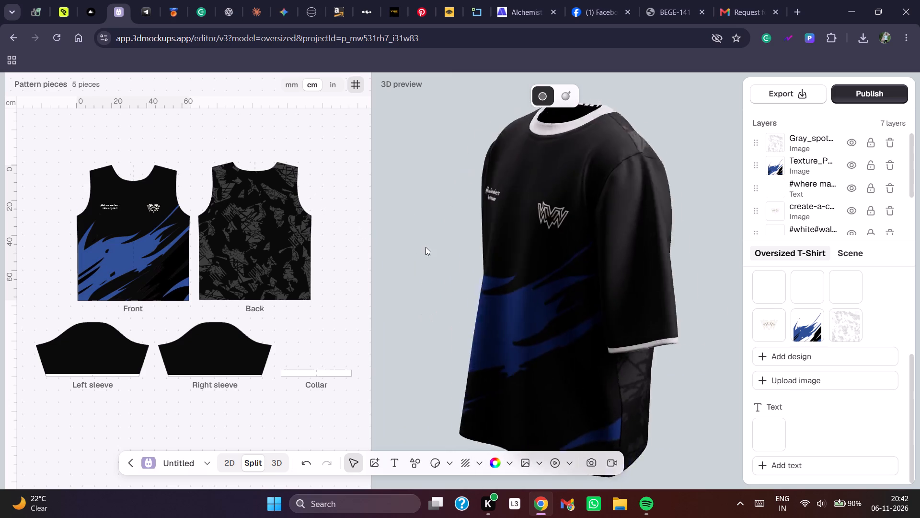
drag(425, 247, 408, 241)
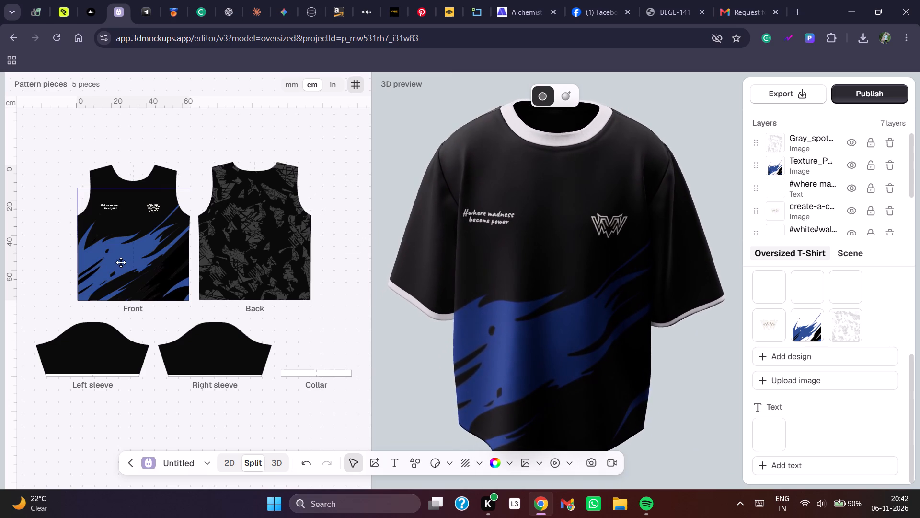
click(121, 262)
key(Left)
key(Left)
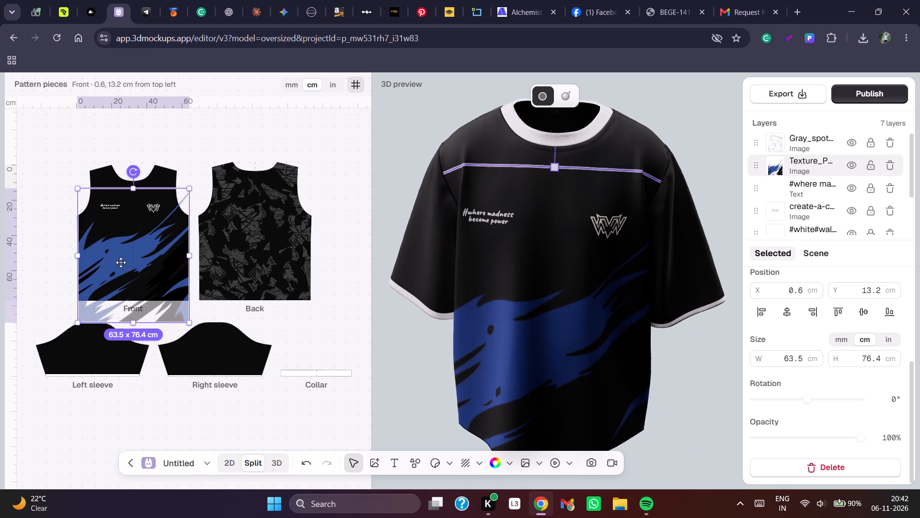
click(61, 288)
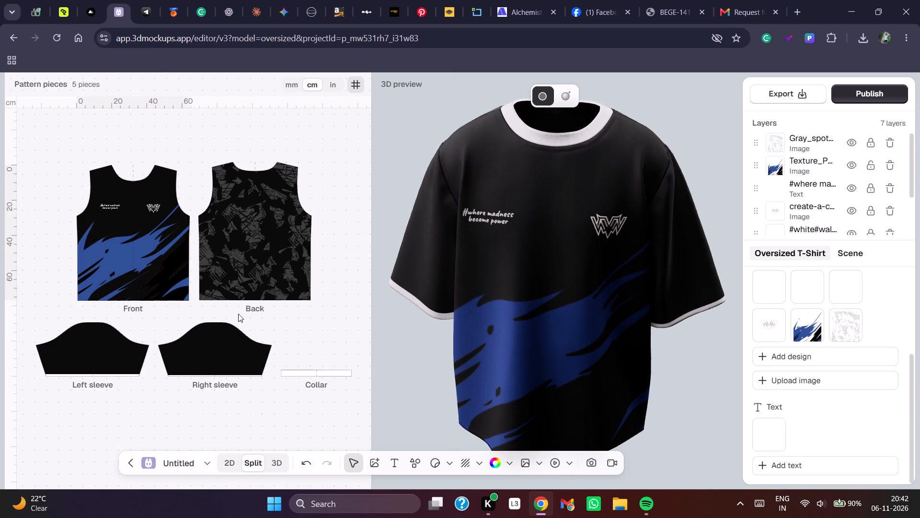
Publish the finished oversized T-shirt as a product named "madwarlocks p2".
drag(422, 382, 457, 339)
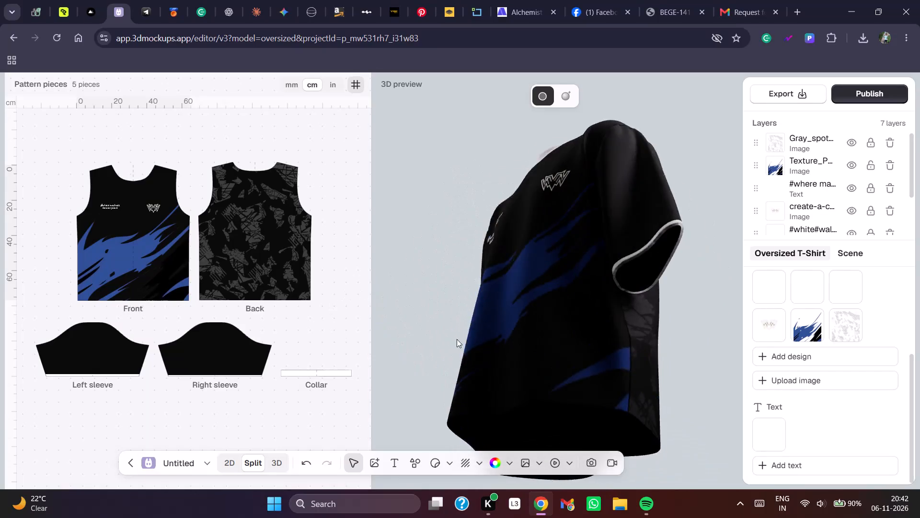
drag(457, 339, 502, 305)
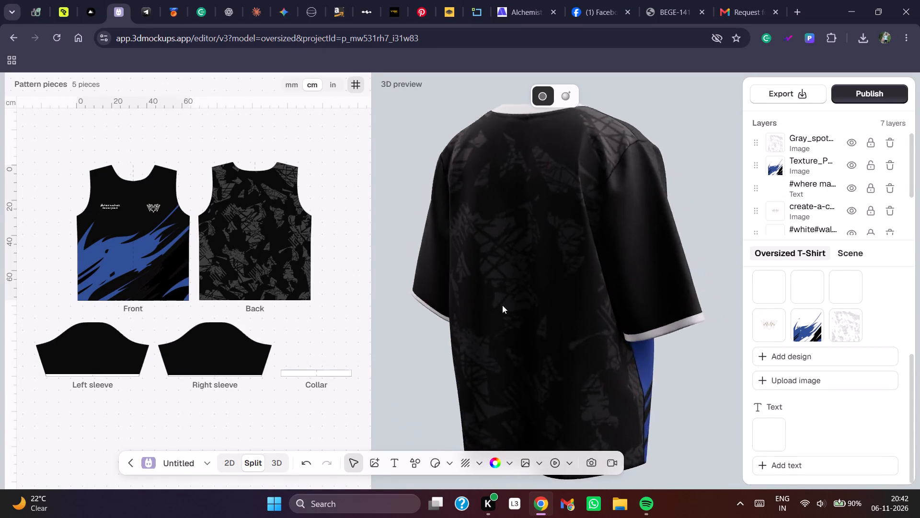
drag(502, 305, 693, 330)
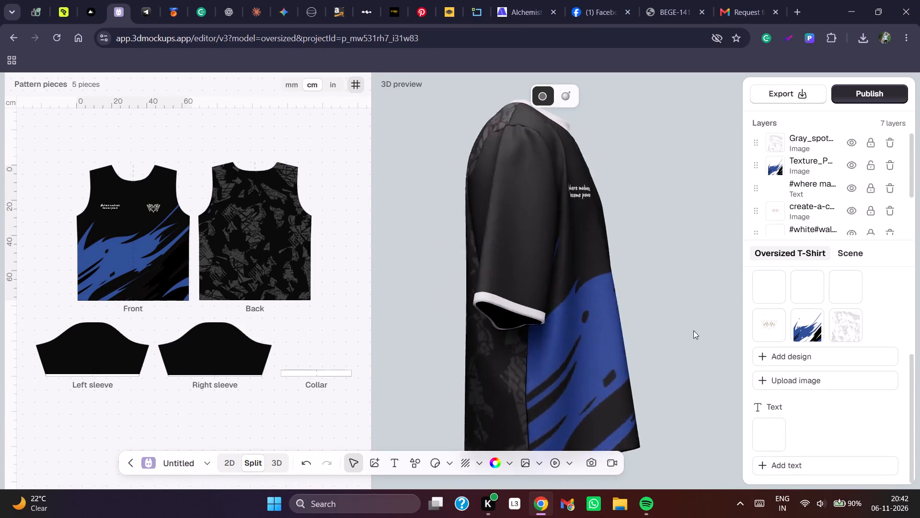
drag(693, 330, 420, 345)
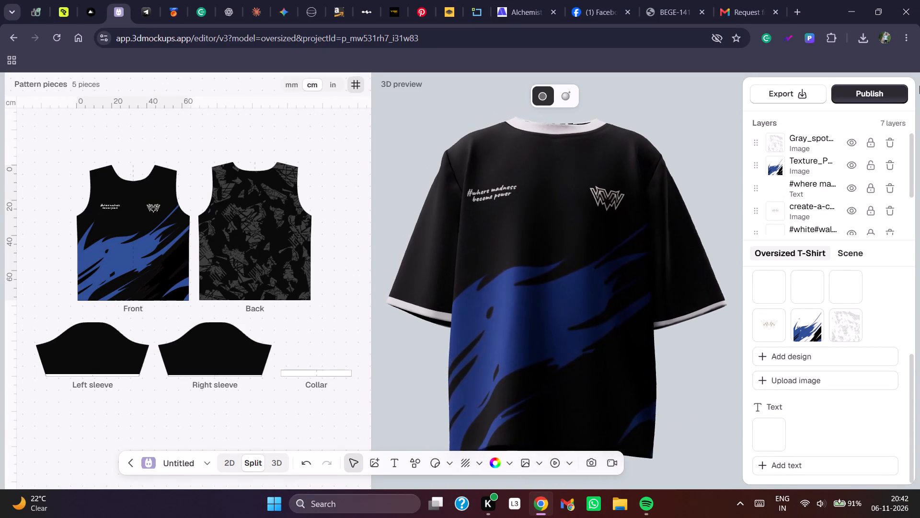
click(866, 90)
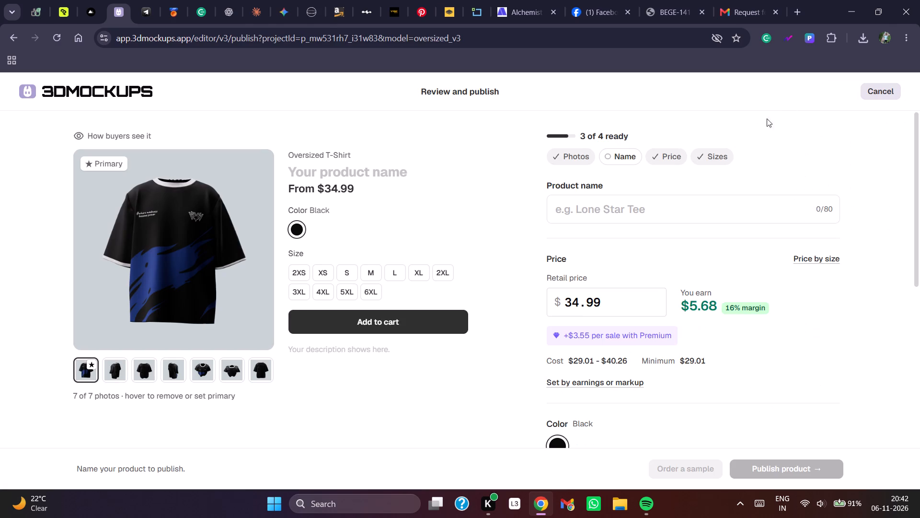
click(631, 210)
text(madwarlovks)
key(BackSpace)
key(BackSpace)
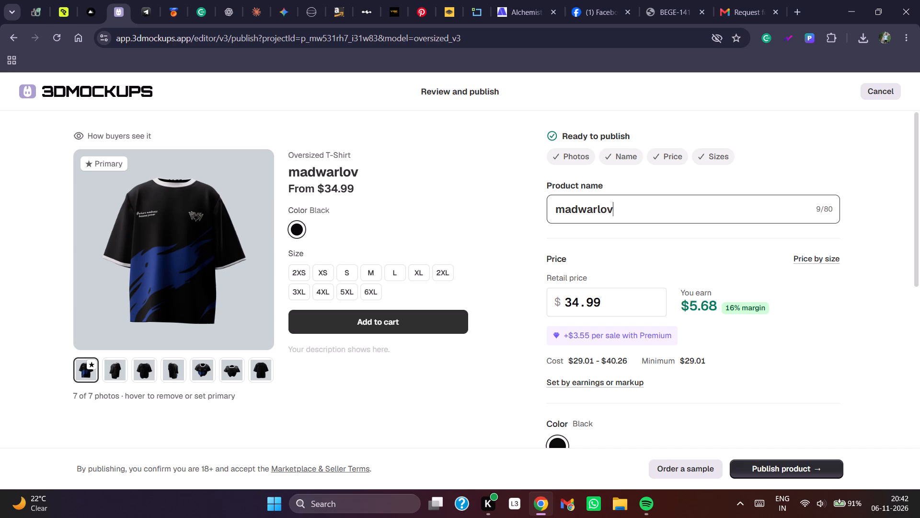
key(BackSpace)
text(ck)
key(space)
key(BackSpace)
text(s p2)
key(space)
key(Return)
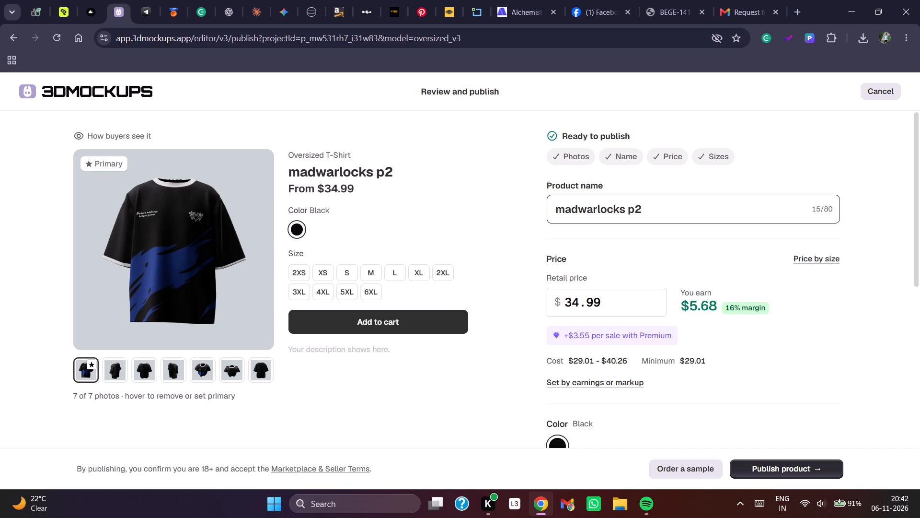
click(767, 478)
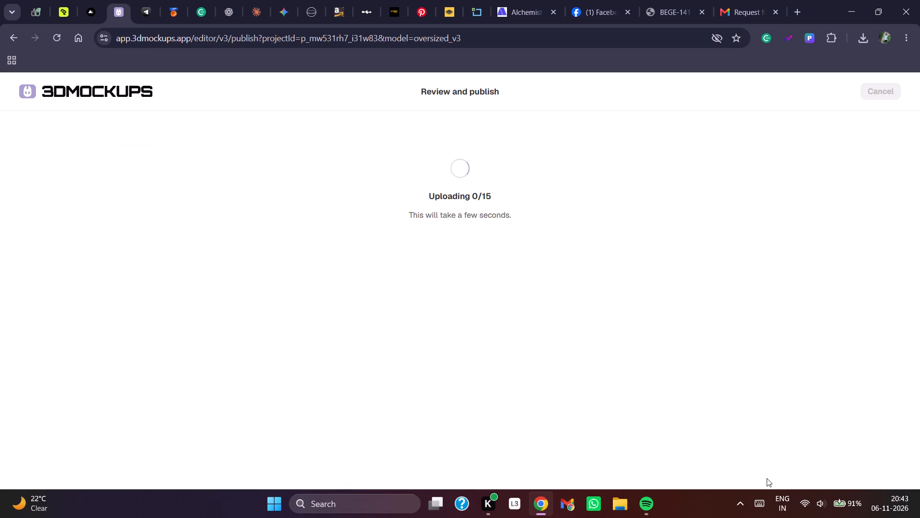